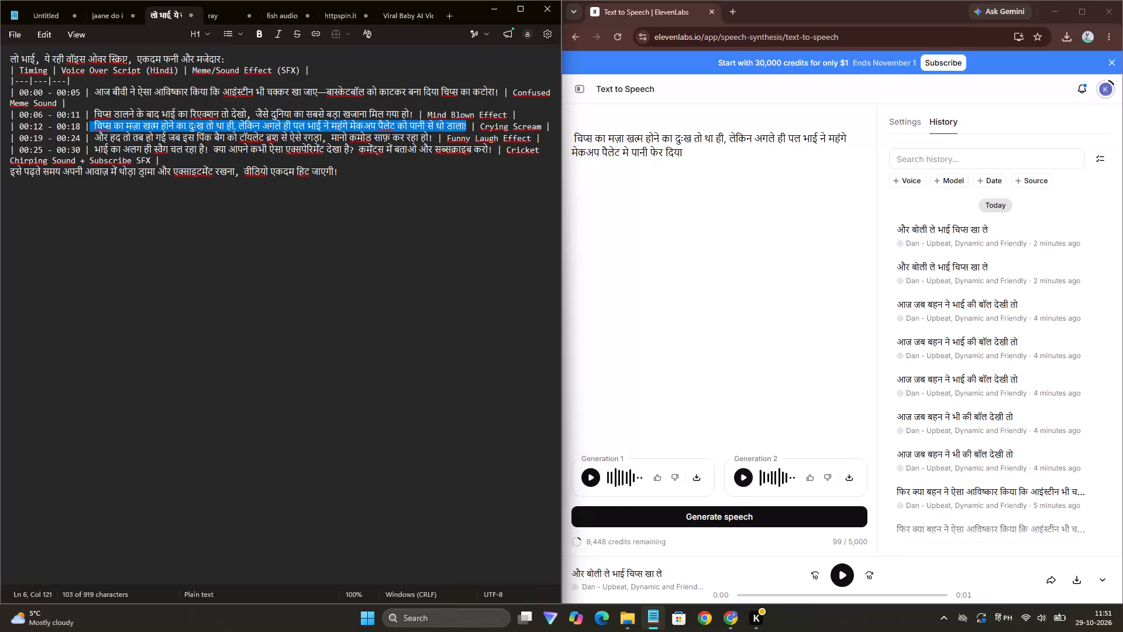
In File Explorer's Downloads folder, play the video of the woman in the pink T-shirt to review its scenes, then close it.
{"action": "left_click", "coordinate": [619, 623]}
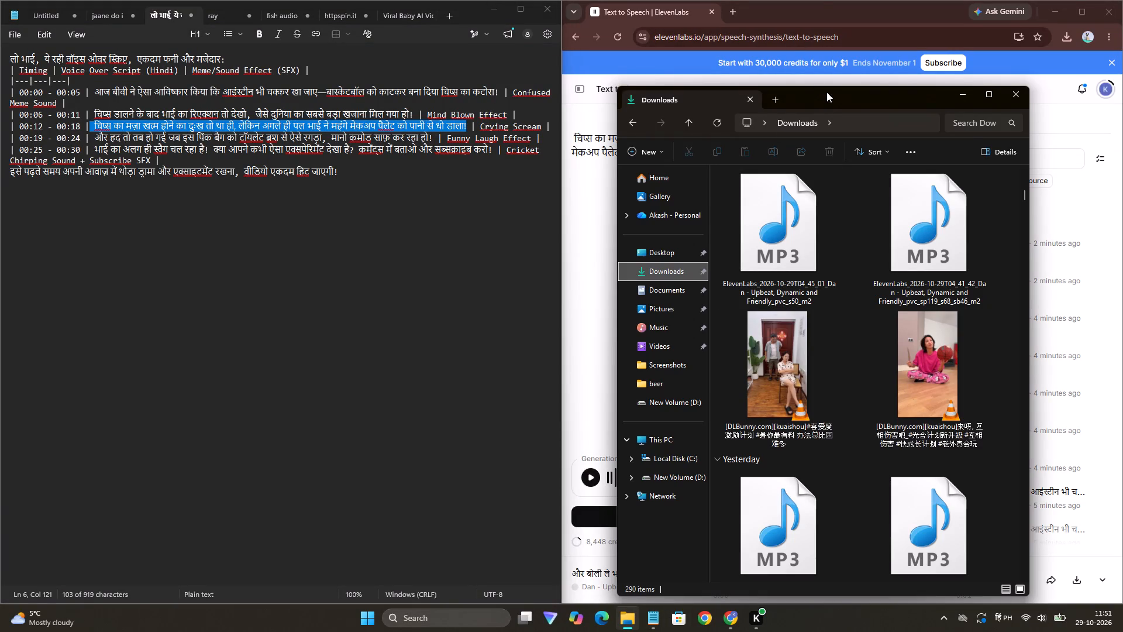
{"action": "left_click_drag", "start_coordinate": [827, 92], "coordinate": [405, 108]}
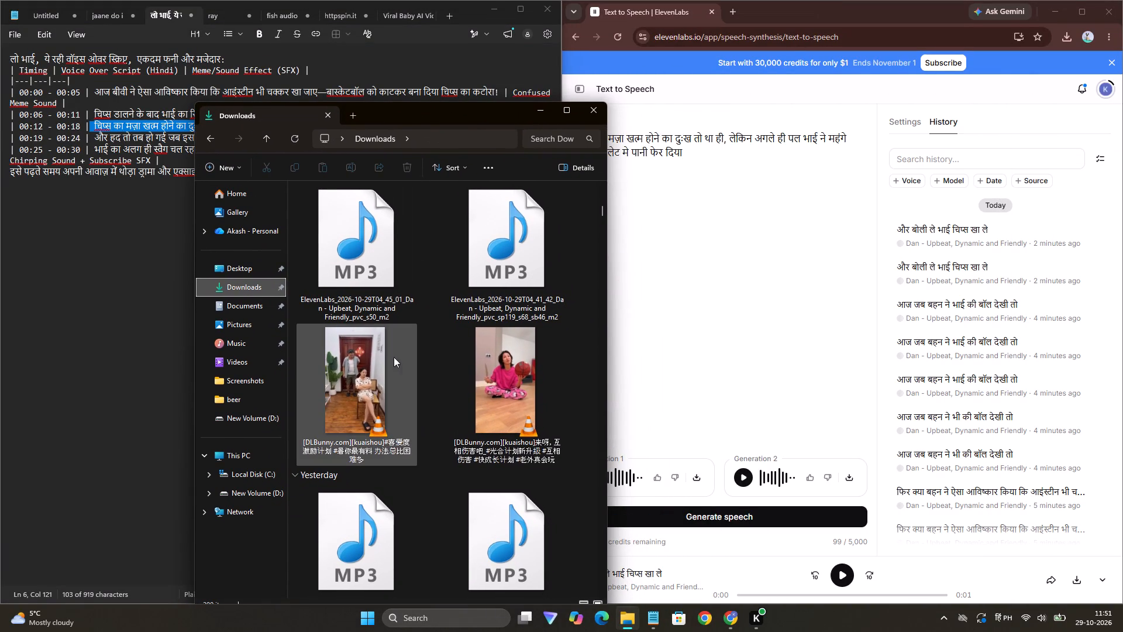
{"action": "left_click", "coordinate": [464, 381]}
{"action": "left_click", "coordinate": [464, 381]}
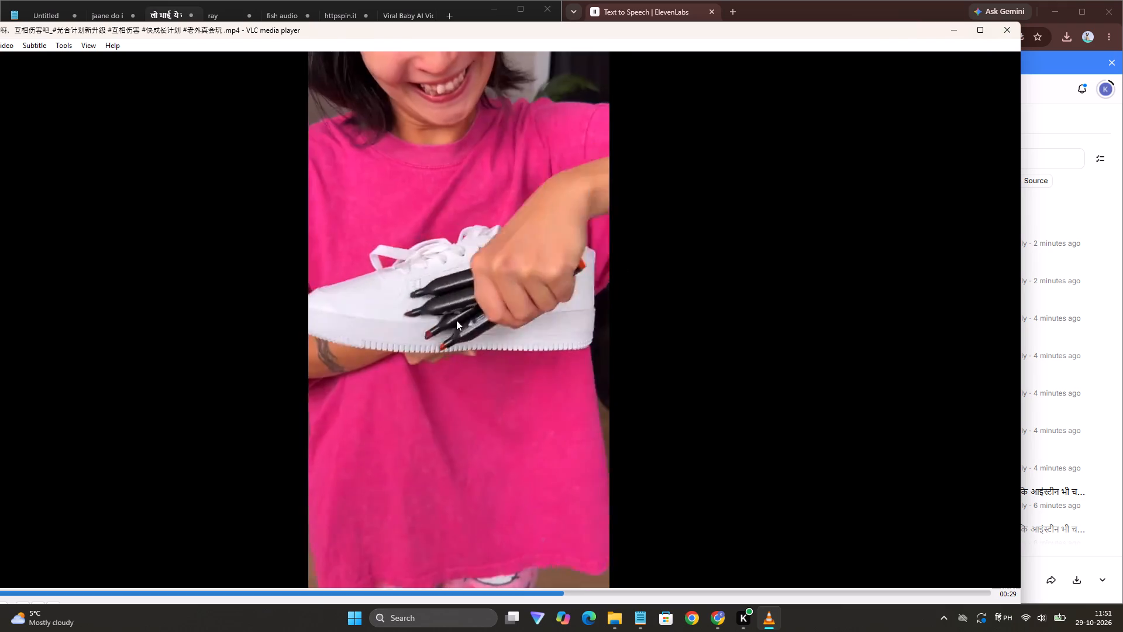
{"action": "left_click", "coordinate": [1016, 31]}
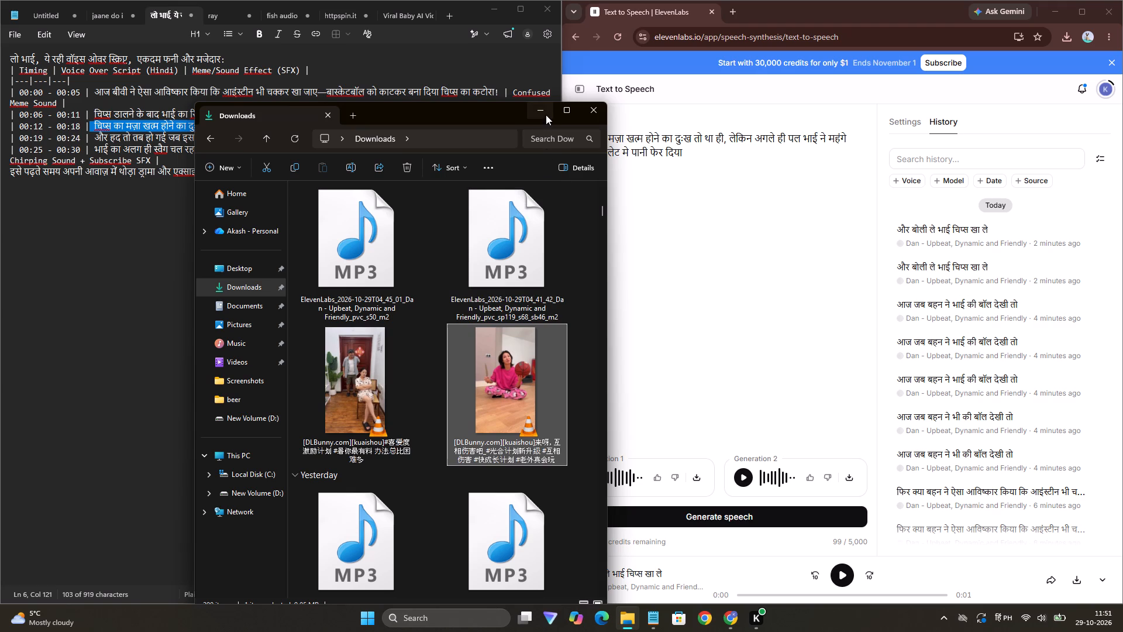
{"action": "left_click", "coordinate": [592, 112]}
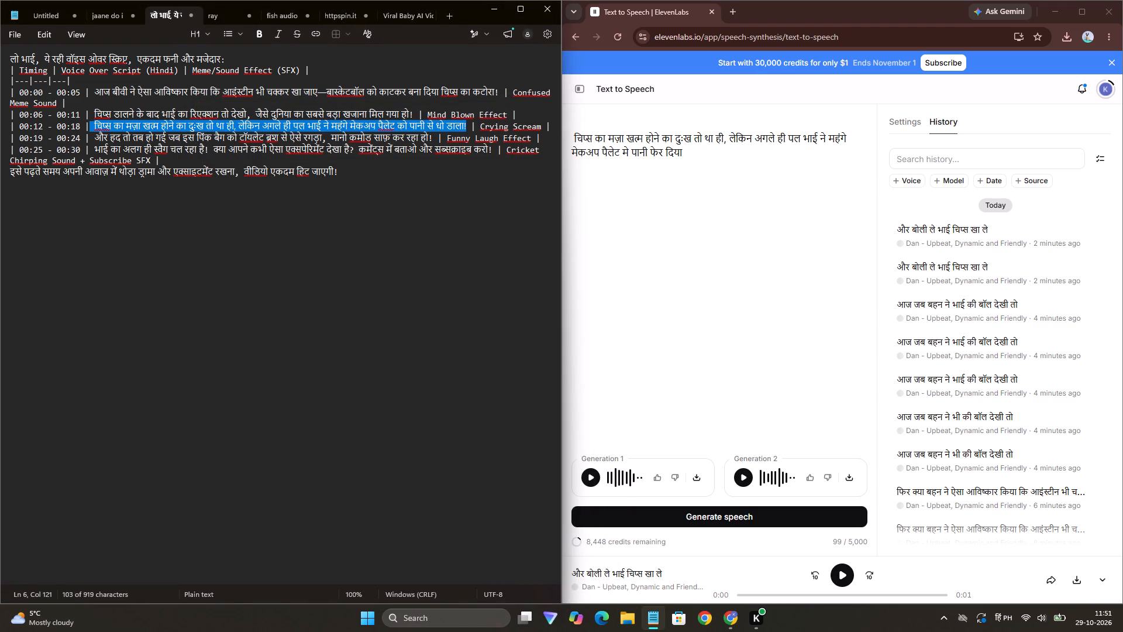
Generate speech in ElevenLabs from the Hindi line about the chips and the makeup palette.
{"action": "left_click", "coordinate": [738, 513]}
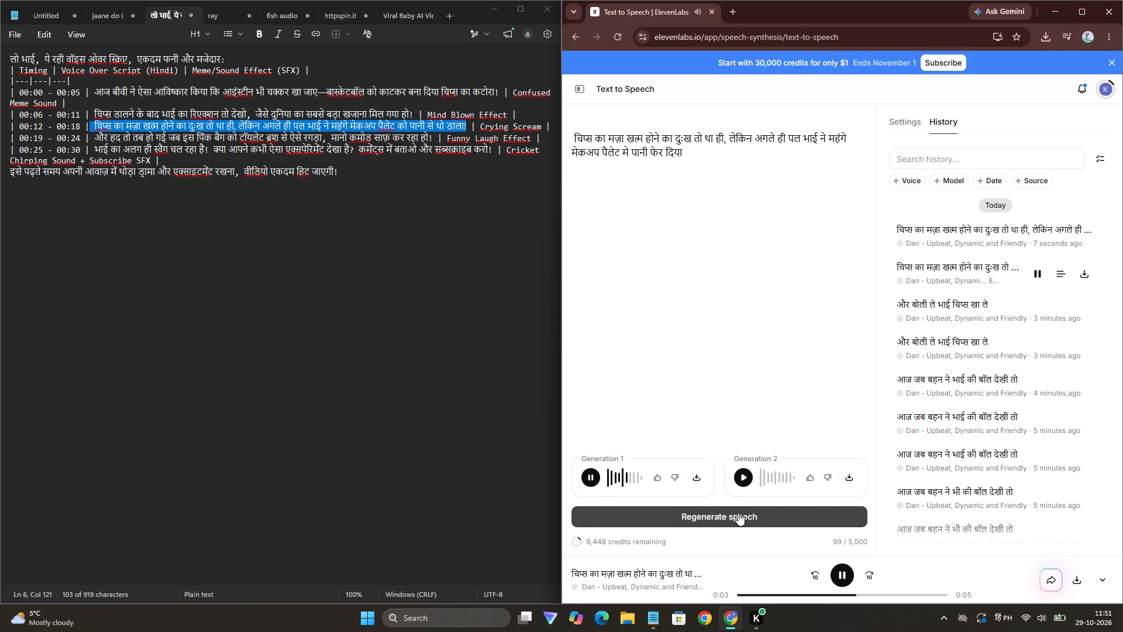
Correct the spelling of दुःख to दुख in the speech text.
{"action": "left_click", "coordinate": [686, 144]}
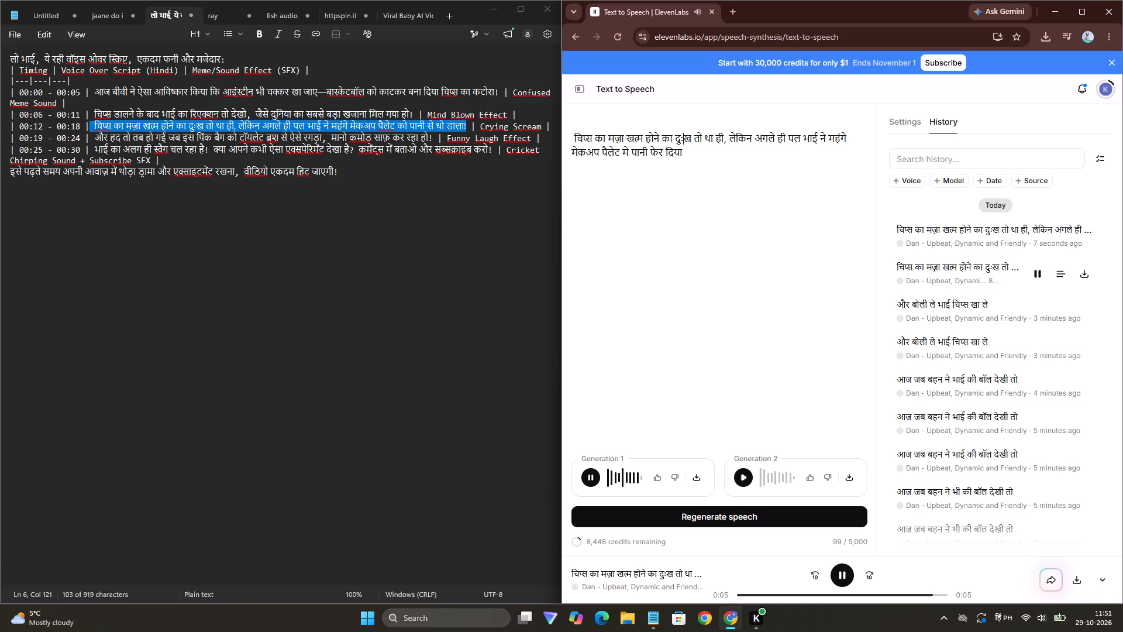
{"action": "key", "text": "BackSpace"}
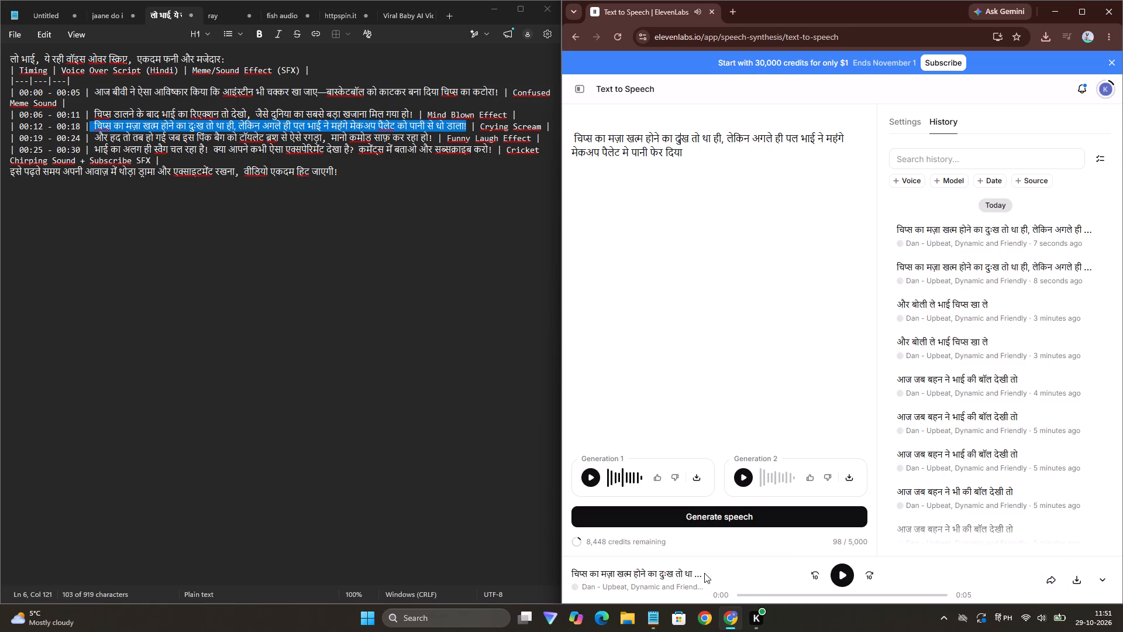
Generate the speech from the corrected line and download Generation 1.
{"action": "left_click", "coordinate": [697, 521]}
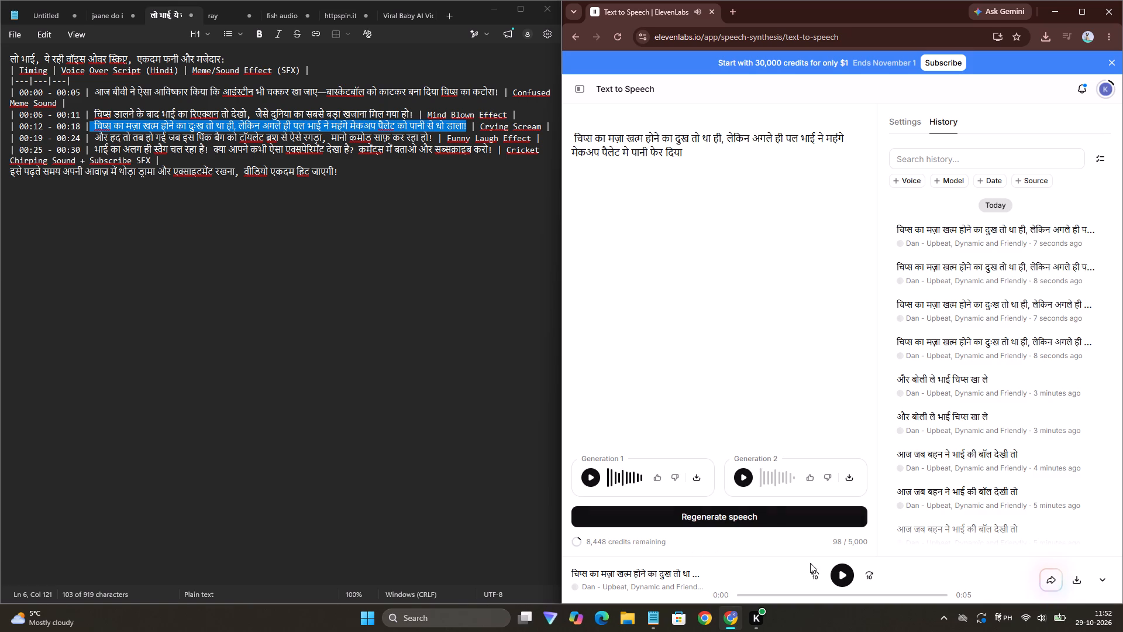
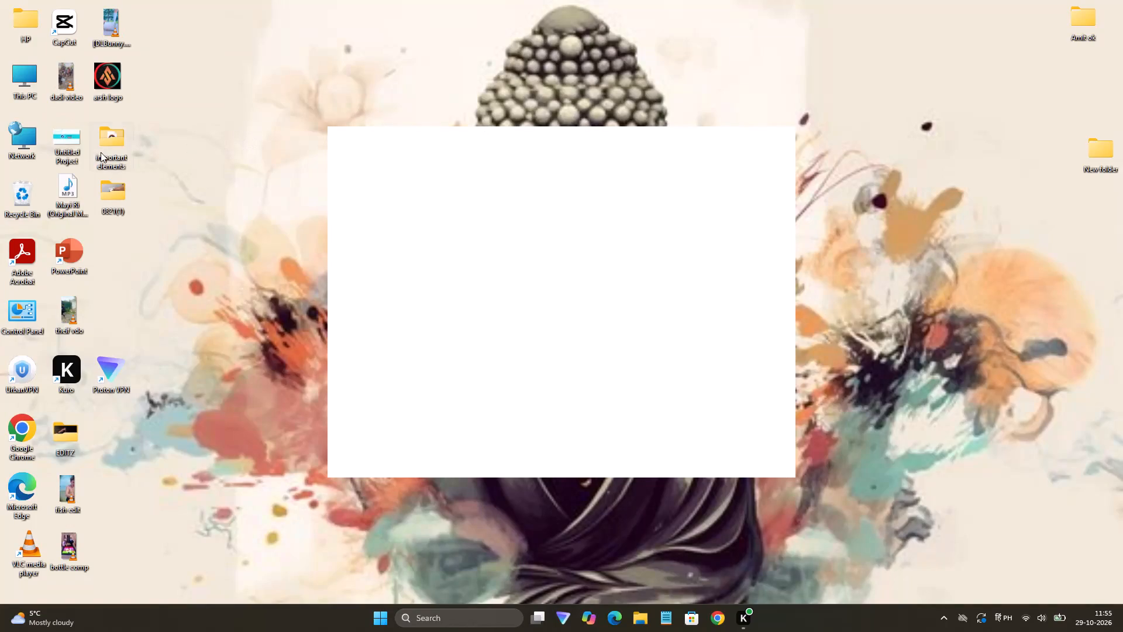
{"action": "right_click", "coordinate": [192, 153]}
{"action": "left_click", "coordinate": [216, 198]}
Launch the CapCut video editor from the desktop.
{"action": "double_click", "coordinate": [56, 16]}
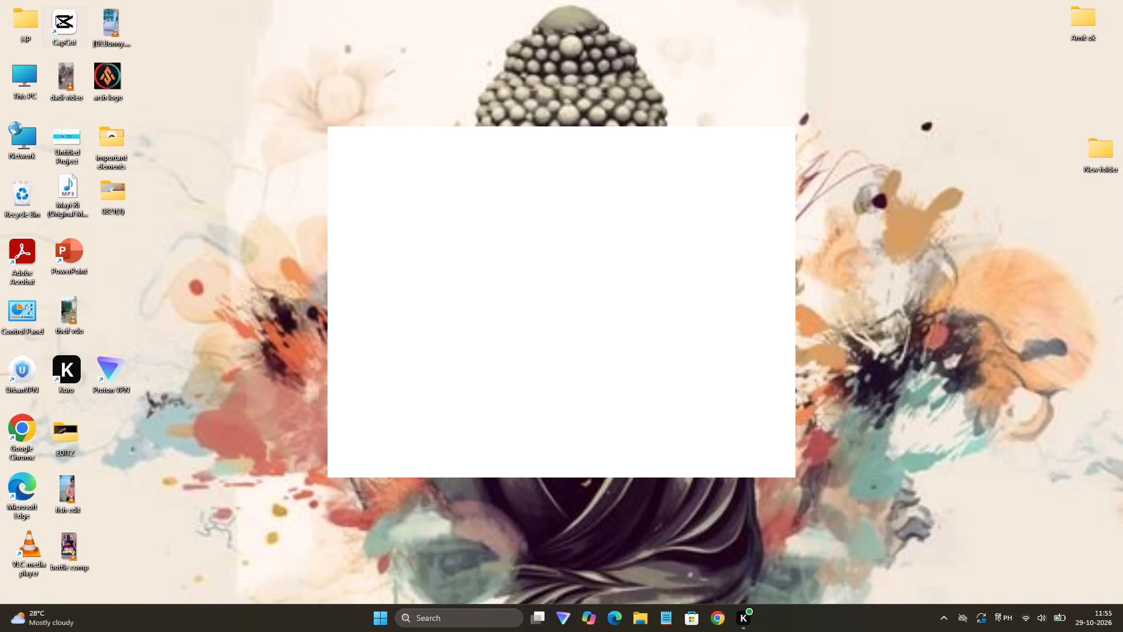
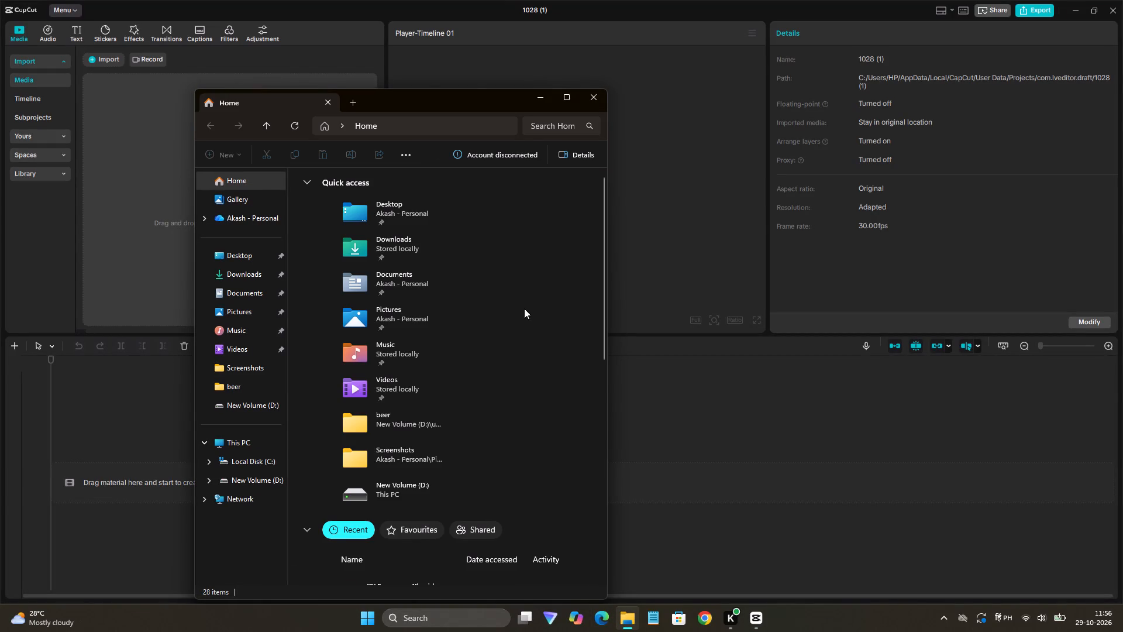
Move the File Explorer window clear of CapCut's media import area and open the Downloads folder.
{"action": "left_click_drag", "start_coordinate": [483, 102], "coordinate": [782, 71]}
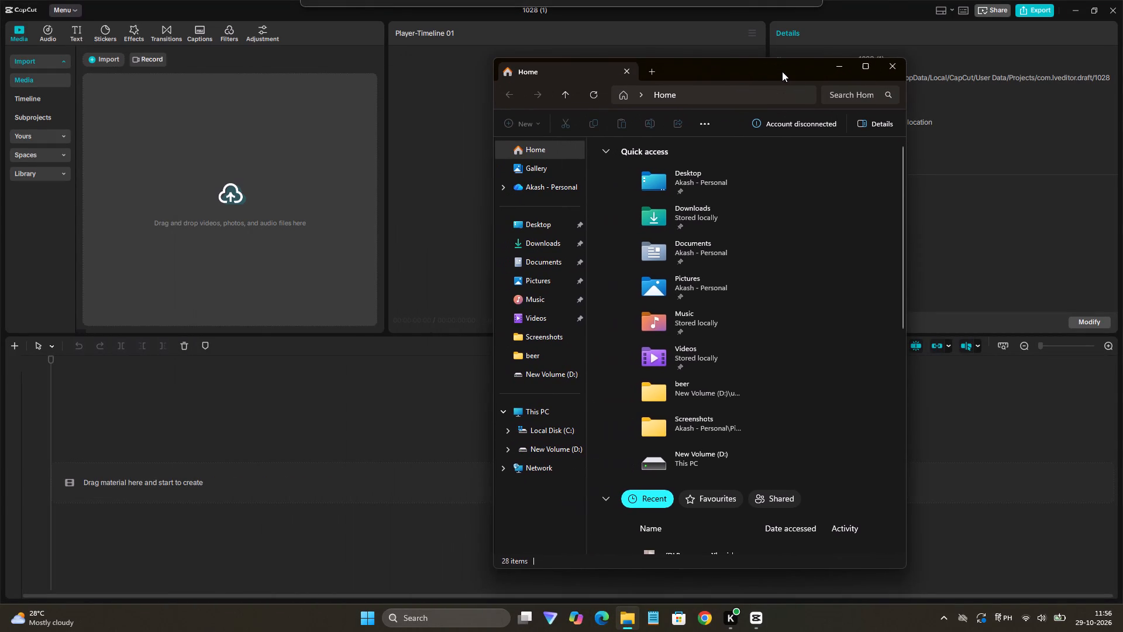
{"action": "left_click_drag", "start_coordinate": [782, 71], "coordinate": [784, 71]}
{"action": "left_click", "coordinate": [550, 245]}
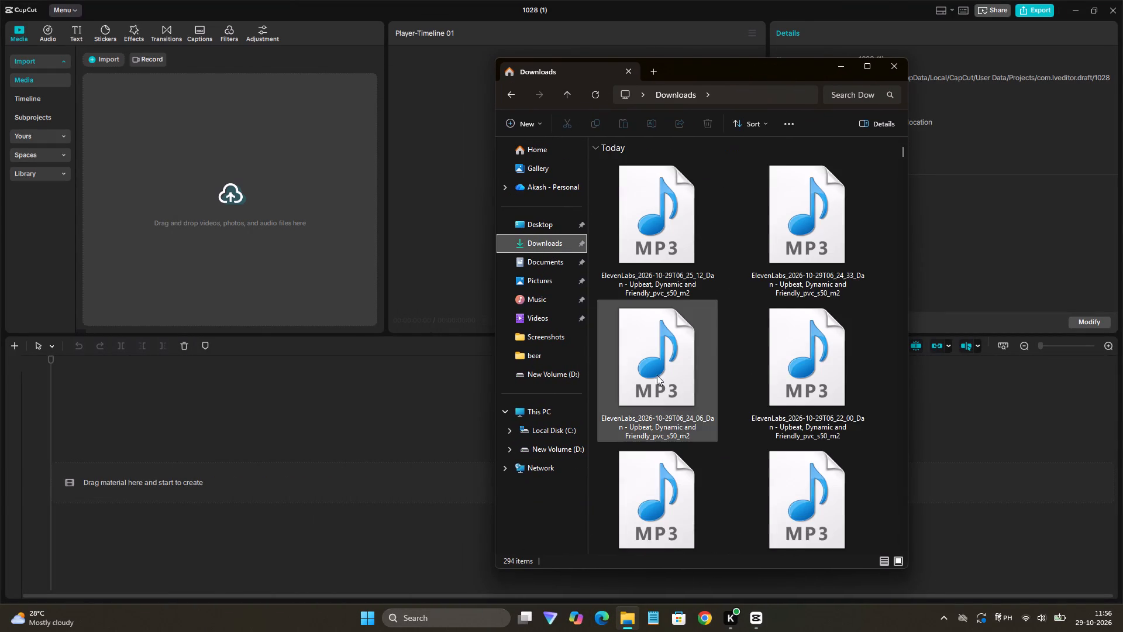
Play the ElevenLabs clip stamped 2026-10-29T04_48_25 to check its speech, and close the media player.
{"action": "scroll", "coordinate": [722, 355], "scroll_direction": "down", "scroll_amount": 3}
{"action": "double_click", "coordinate": [794, 475]}
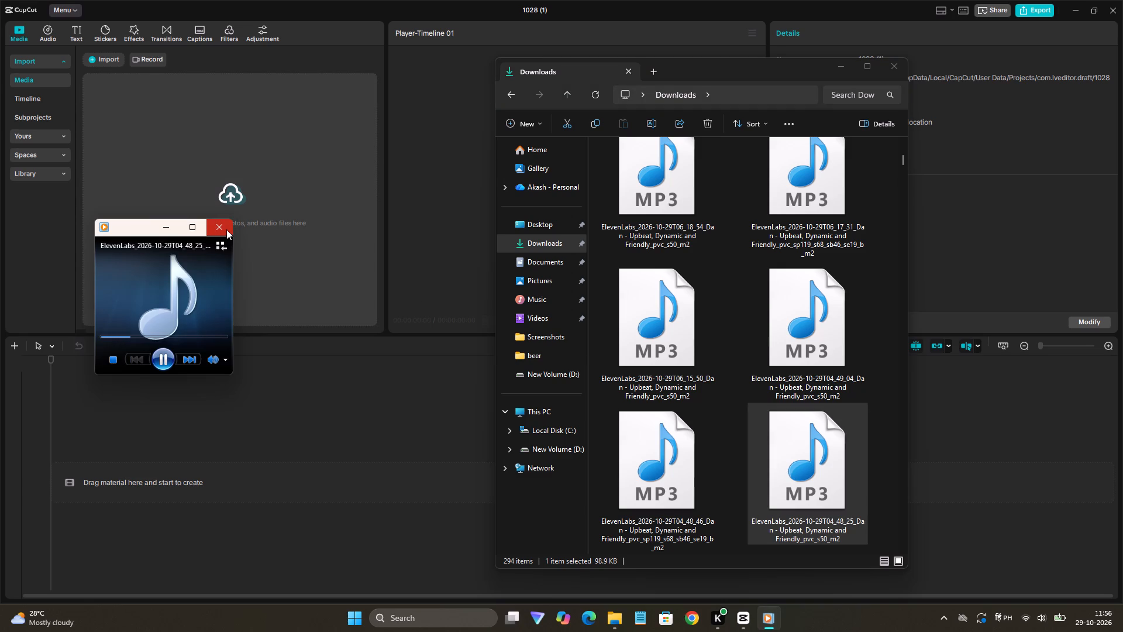
{"action": "left_click", "coordinate": [226, 229]}
Preview the ElevenLabs clips stamped 06_18_54 and 06_17_31 to identify their lines, and close the media player.
{"action": "double_click", "coordinate": [701, 224]}
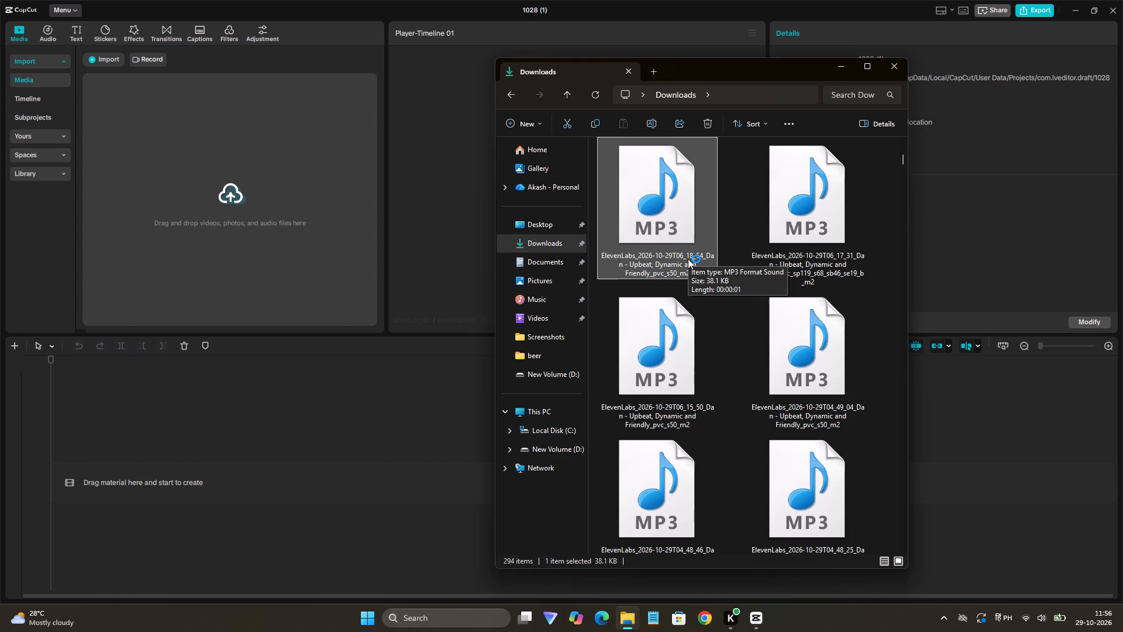
{"action": "left_click", "coordinate": [678, 229]}
{"action": "left_click", "coordinate": [678, 229]}
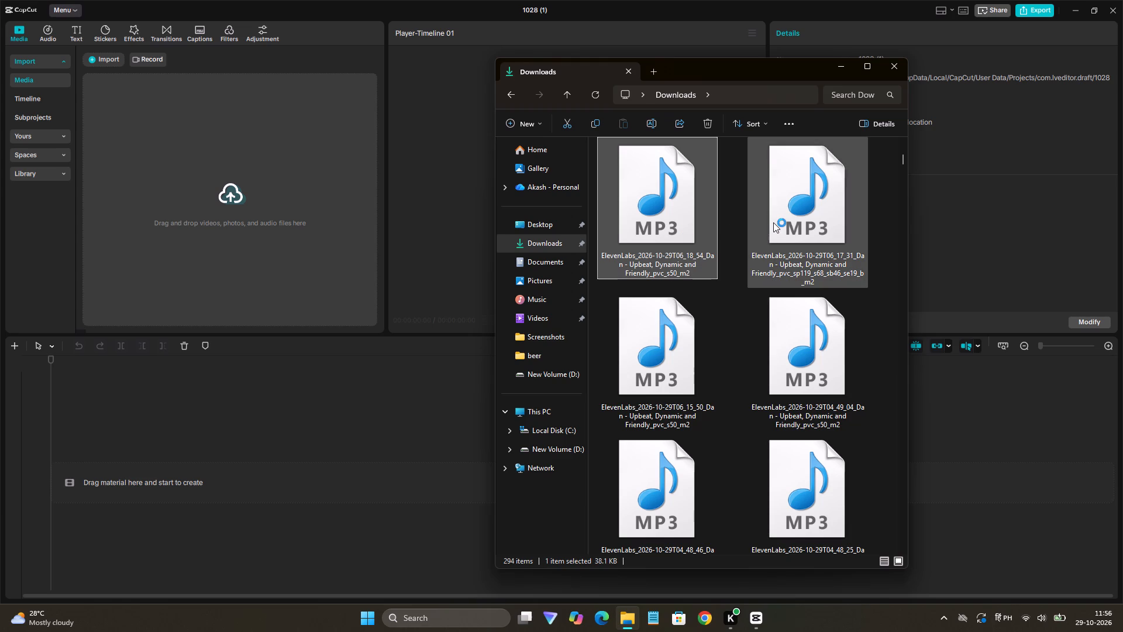
{"action": "double_click", "coordinate": [773, 222]}
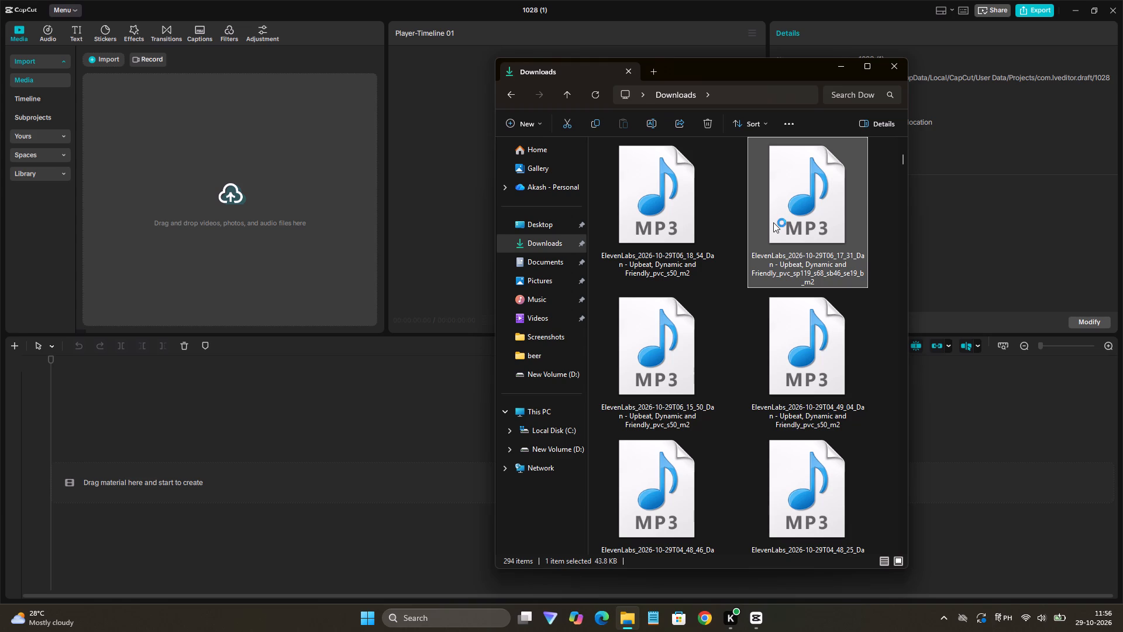
{"action": "scroll", "coordinate": [690, 318], "scroll_direction": "up", "scroll_amount": 7}
{"action": "left_click_drag", "start_coordinate": [673, 233], "coordinate": [740, 244]}
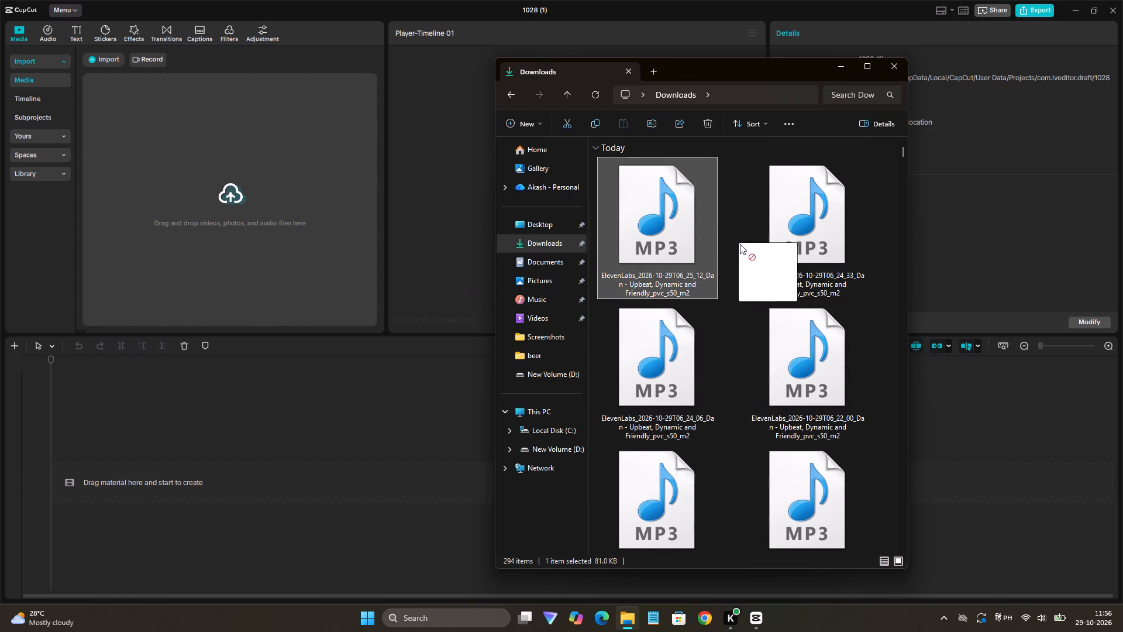
{"action": "left_click_drag", "start_coordinate": [740, 244], "coordinate": [666, 221]}
{"action": "scroll", "coordinate": [690, 328], "scroll_direction": "down", "scroll_amount": 2}
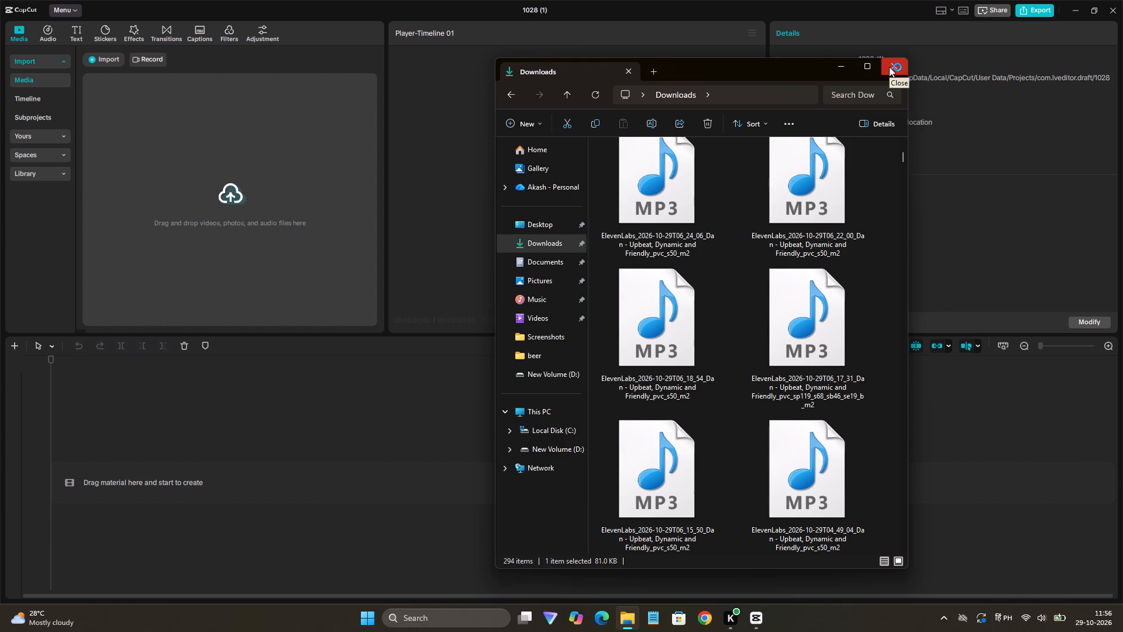
{"action": "scroll", "coordinate": [770, 245], "scroll_direction": "up", "scroll_amount": 2}
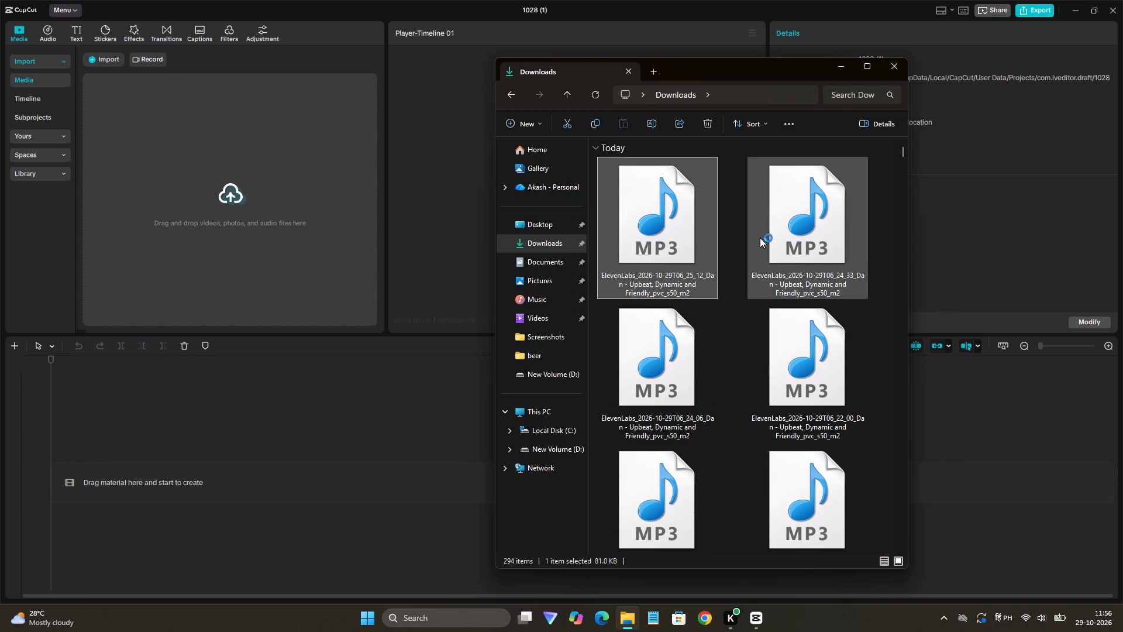
{"action": "scroll", "coordinate": [760, 238], "scroll_direction": "up", "scroll_amount": 3}
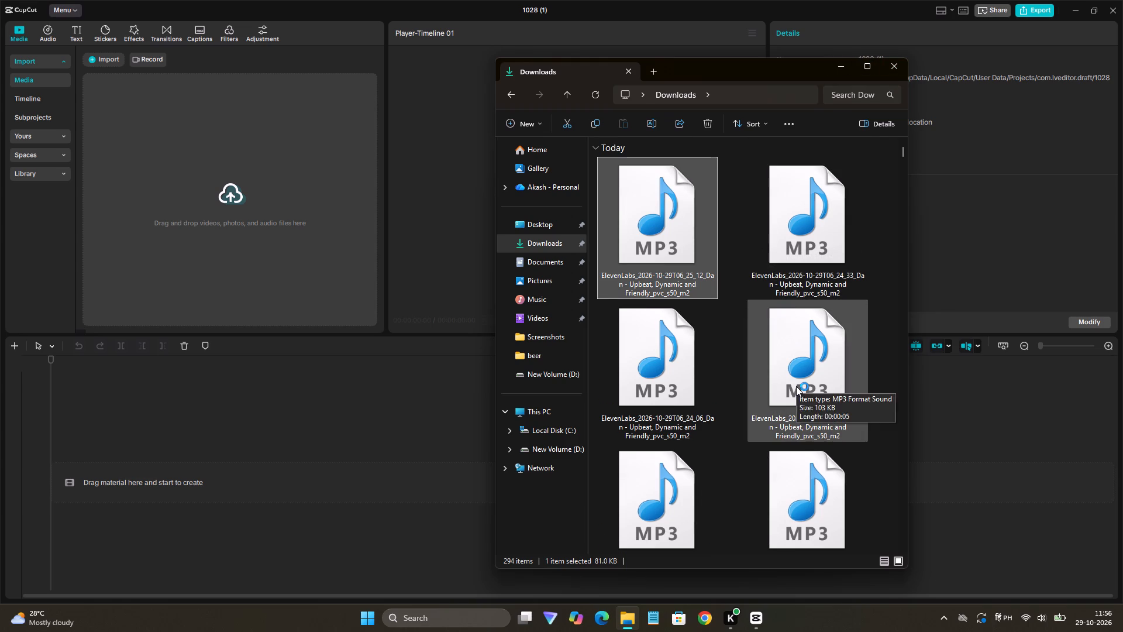
{"action": "left_click", "coordinate": [701, 320]}
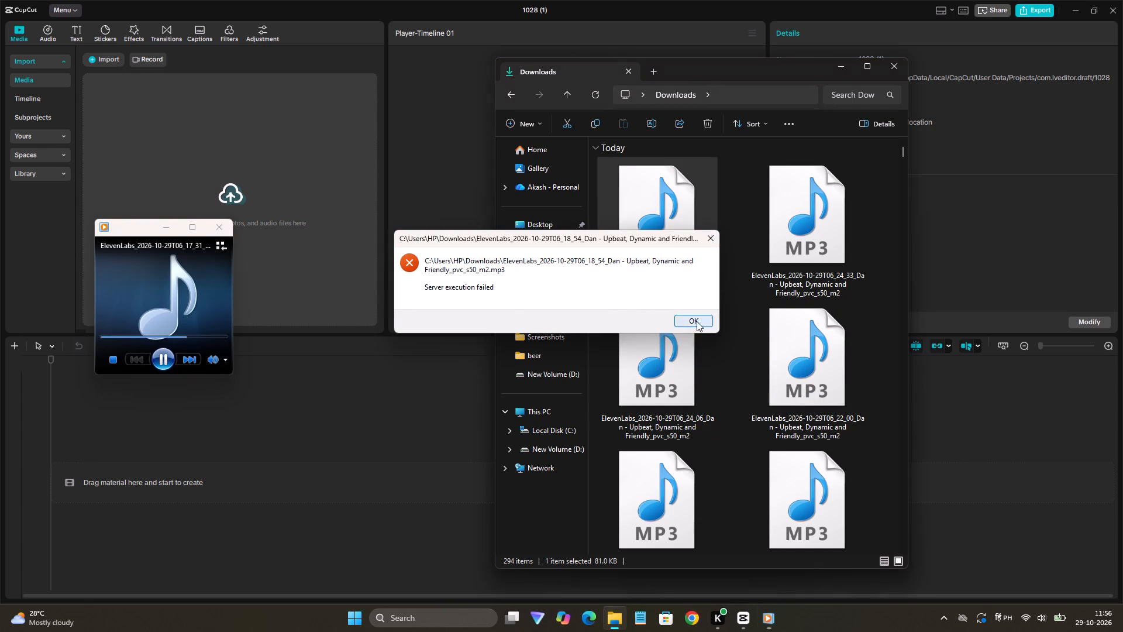
{"action": "left_click", "coordinate": [223, 223]}
Play the ElevenLabs clip stamped 06_17_31 again to check its speech.
{"action": "scroll", "coordinate": [569, 343], "scroll_direction": "down", "scroll_amount": 2}
{"action": "scroll", "coordinate": [680, 349], "scroll_direction": "down", "scroll_amount": 1}
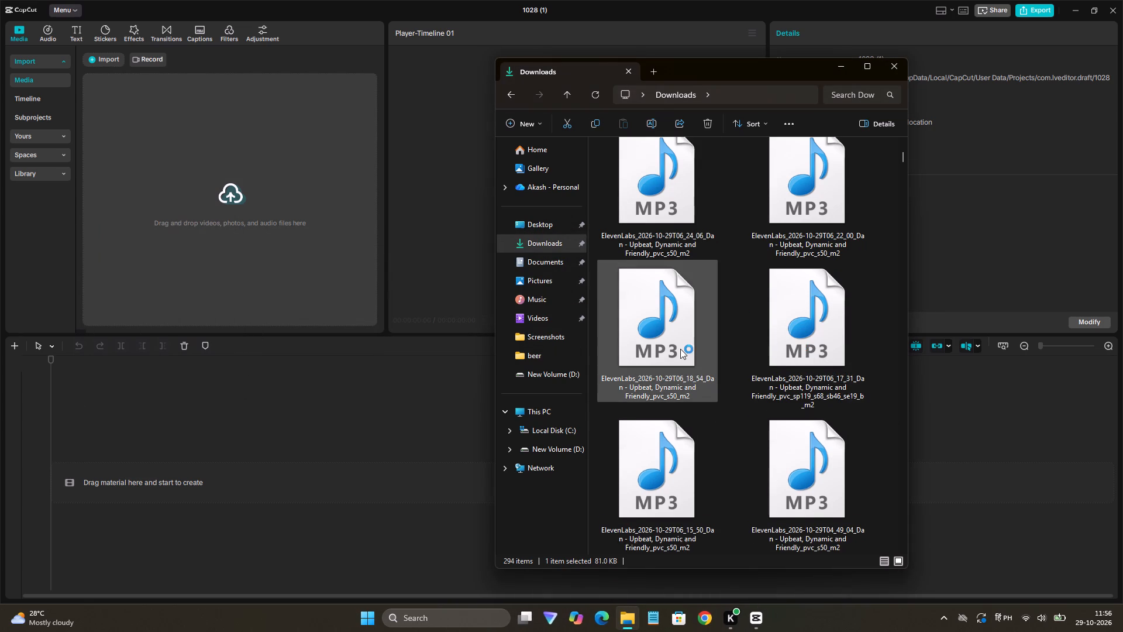
{"action": "left_click", "coordinate": [784, 321]}
{"action": "left_click", "coordinate": [784, 321]}
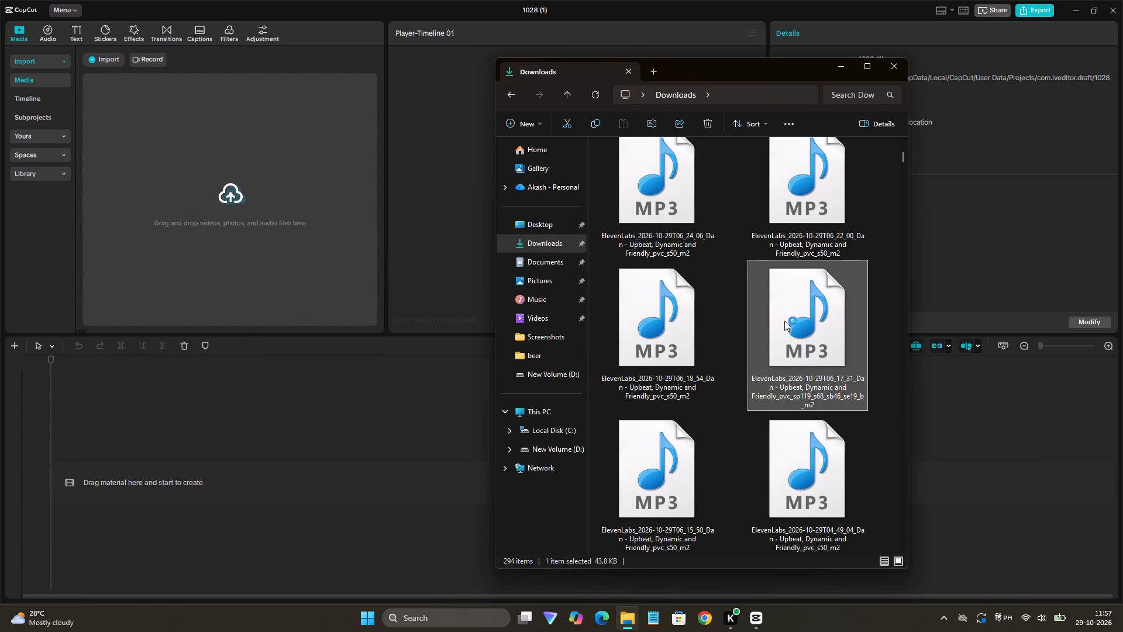
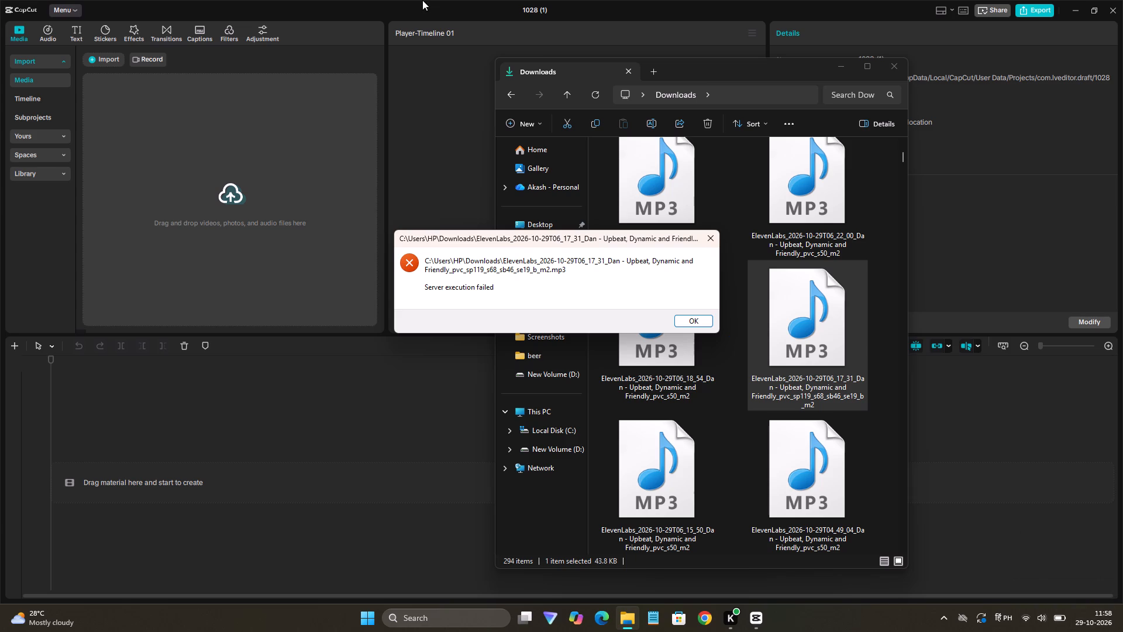
Dismiss the error dialog for the ElevenLabs clip stamped 2026-10-29T06_17_31.
{"action": "left_click", "coordinate": [683, 317]}
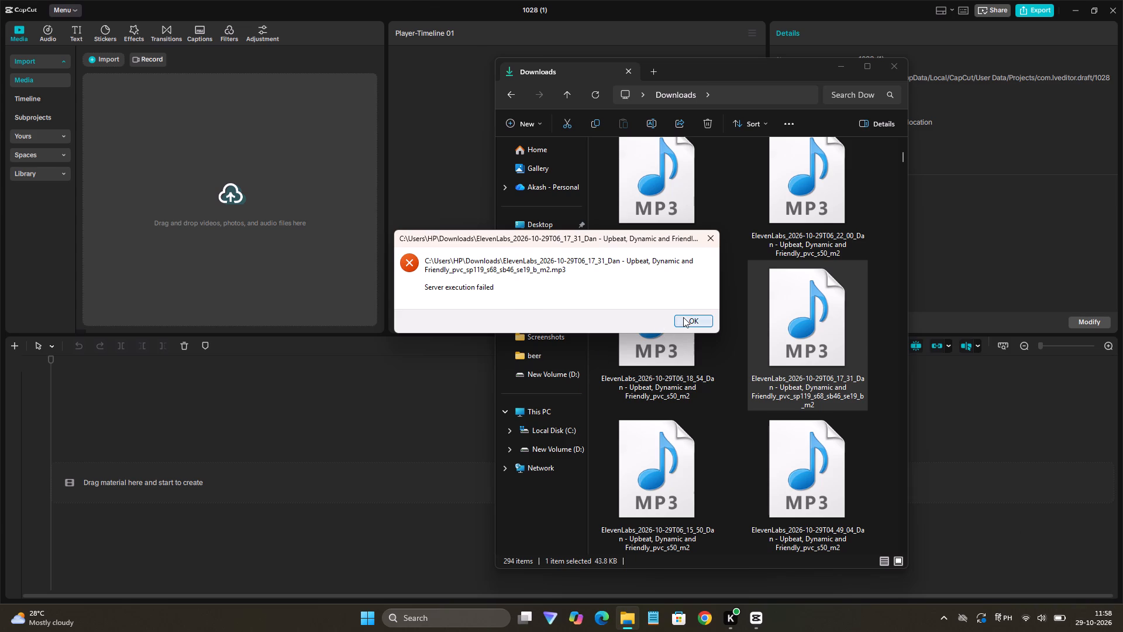
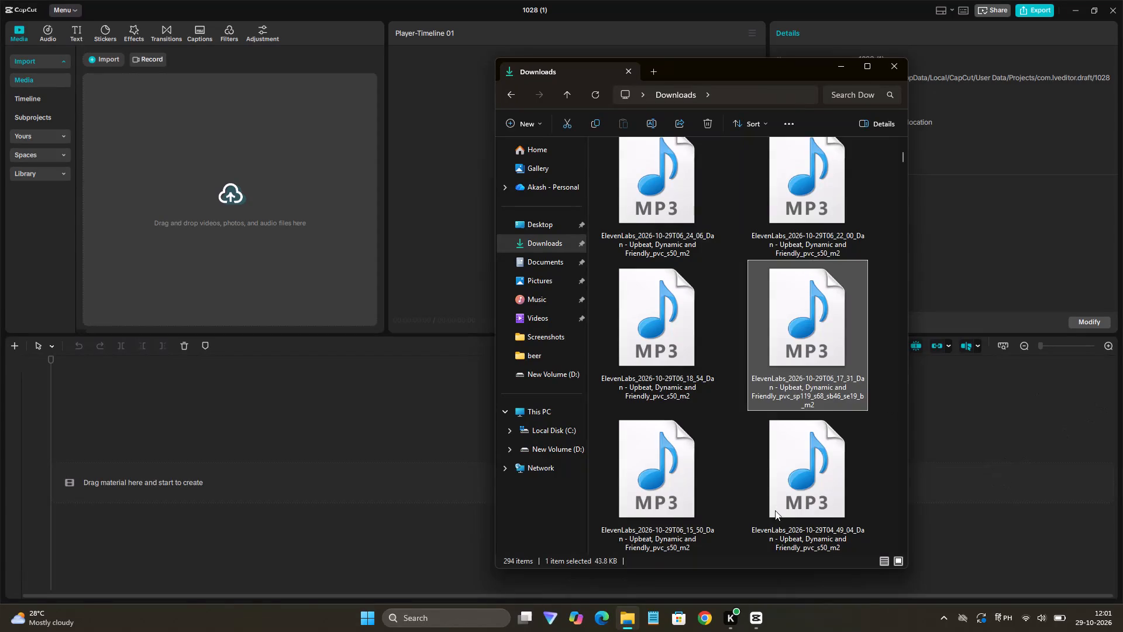
Import the eight newest ElevenLabs MP3 clips, stamped 2026-10-29T06_25_12 back to 2026-10-29T04_49_04, from Downloads into the CapCut media library.
{"action": "scroll", "coordinate": [780, 488], "scroll_direction": "down", "scroll_amount": 1}
{"action": "scroll", "coordinate": [778, 409], "scroll_direction": "up", "scroll_amount": 3}
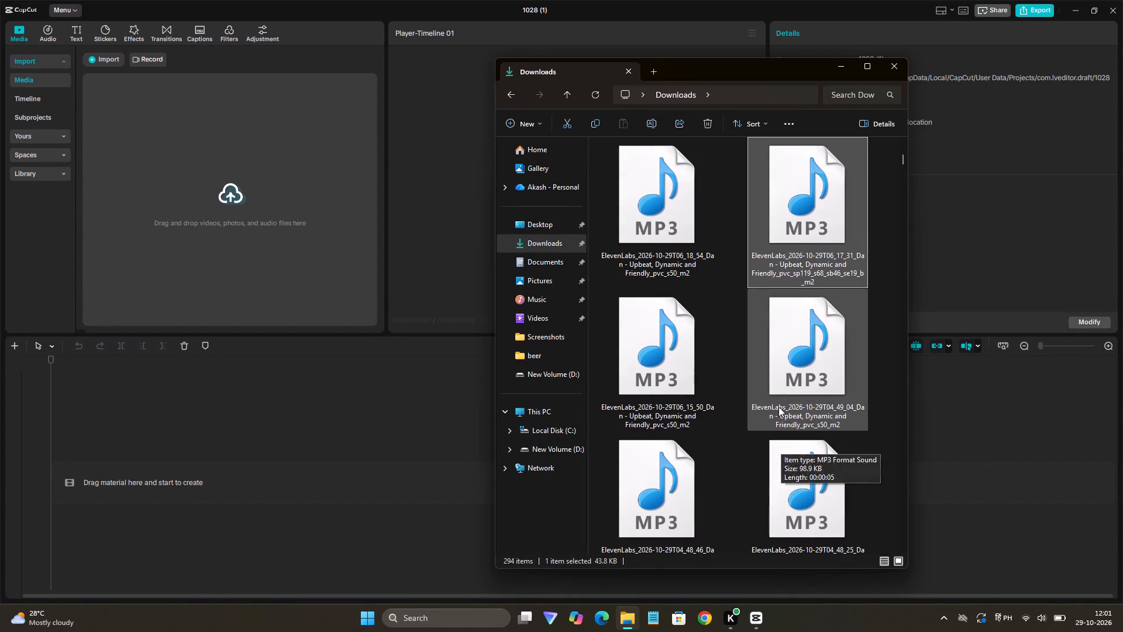
{"action": "scroll", "coordinate": [778, 407], "scroll_direction": "up", "scroll_amount": 3}
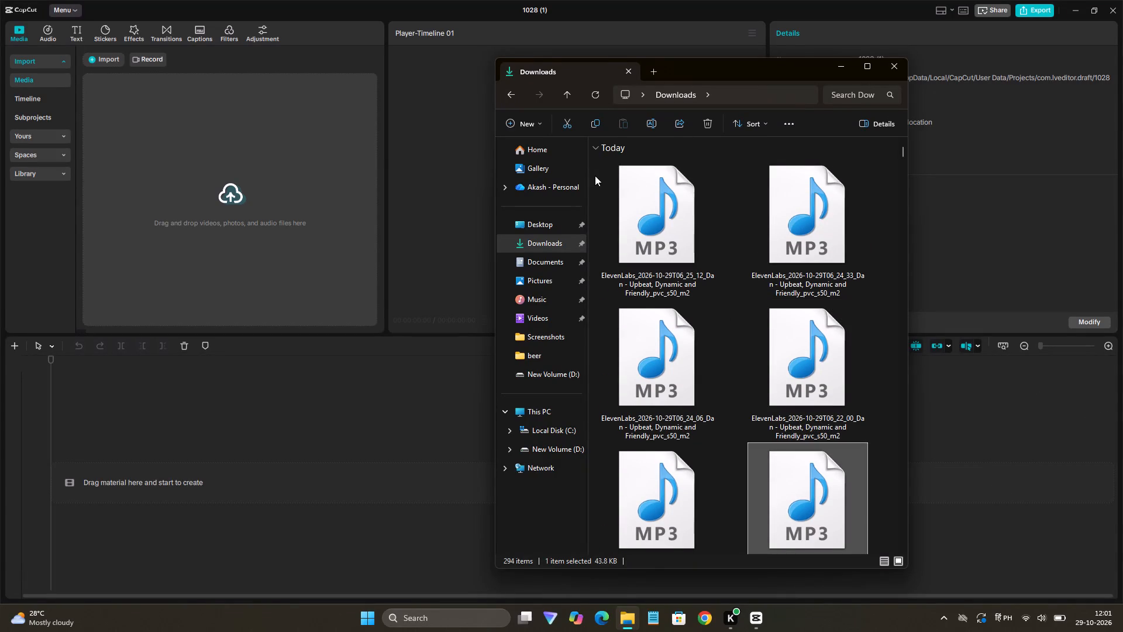
{"action": "left_click_drag", "start_coordinate": [588, 200], "coordinate": [581, 208]}
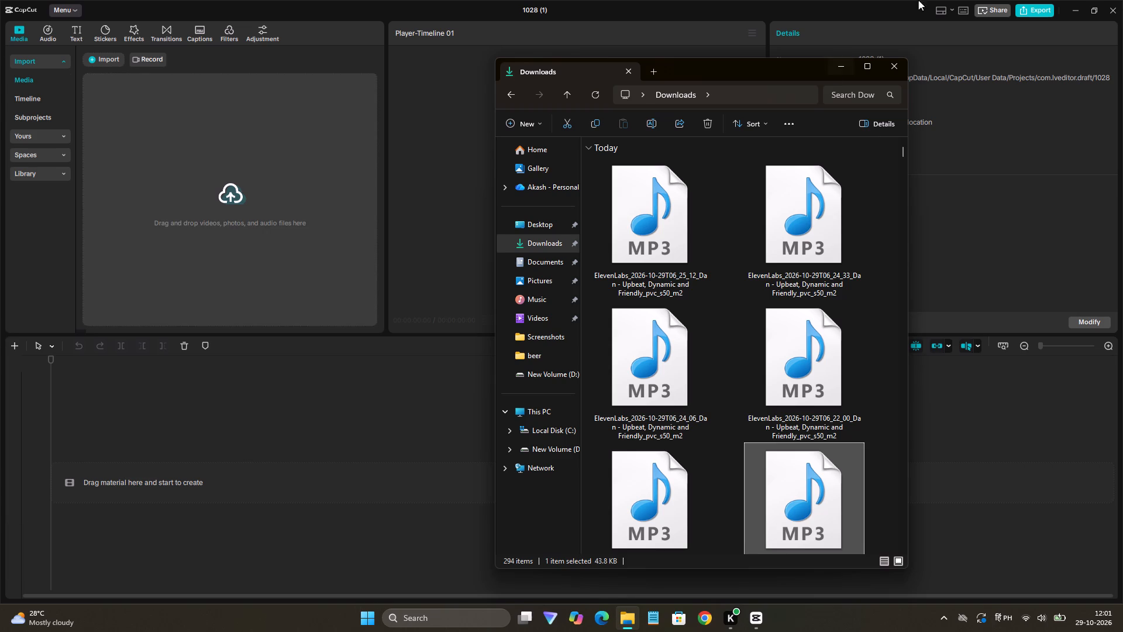
{"action": "left_click", "coordinate": [735, 209]}
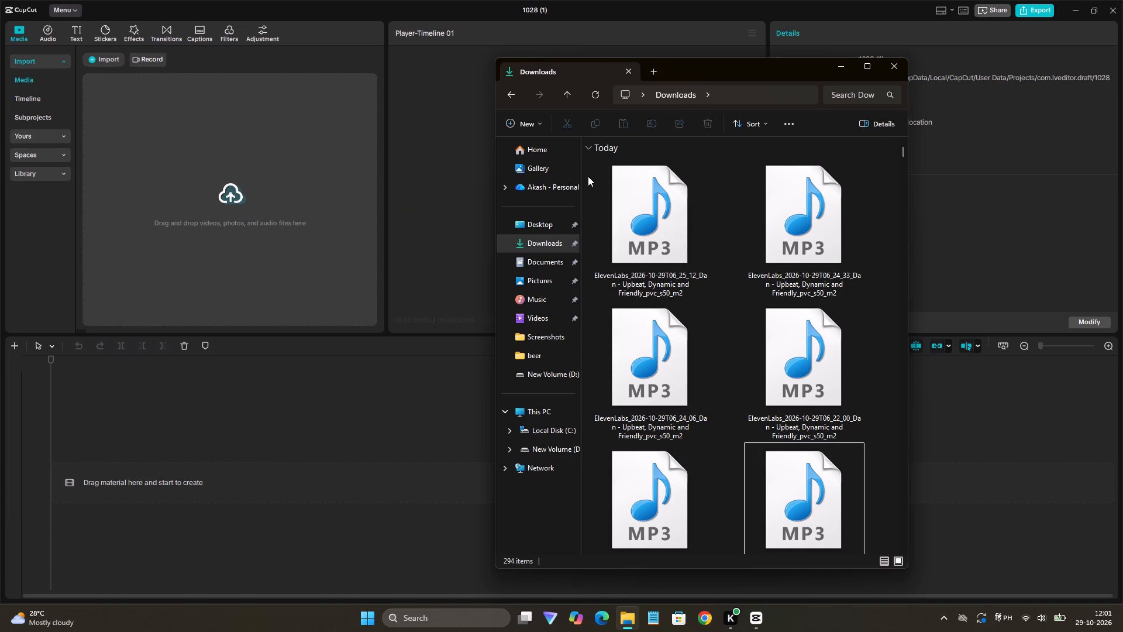
{"action": "left_click_drag", "start_coordinate": [588, 172], "coordinate": [837, 564]}
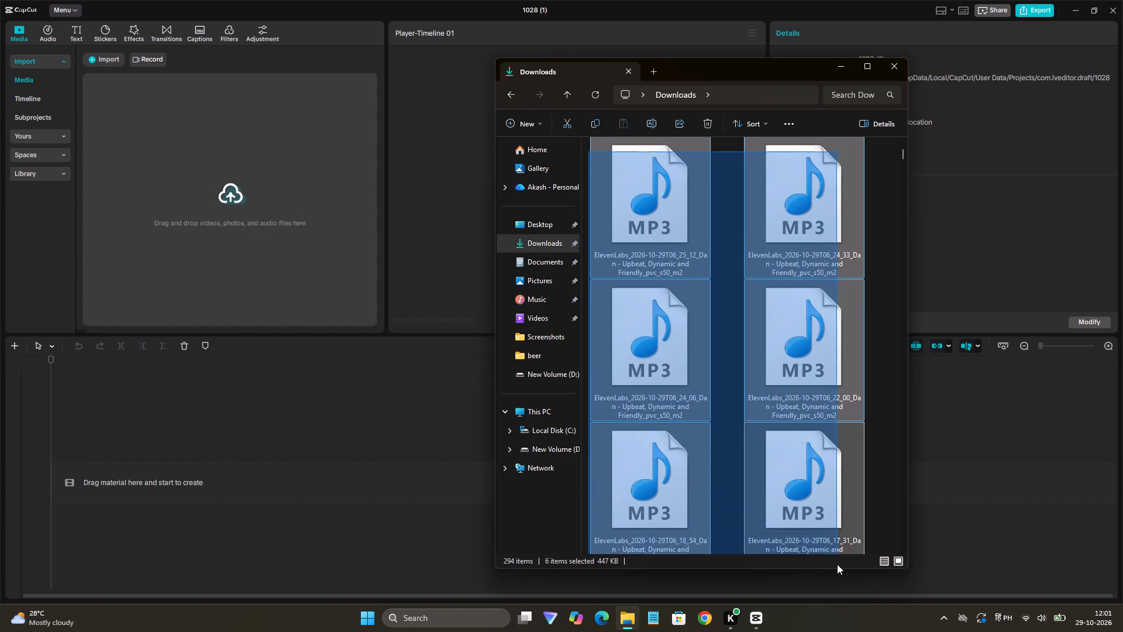
{"action": "left_click_drag", "start_coordinate": [837, 564], "coordinate": [849, 505]}
{"action": "left_click_drag", "start_coordinate": [740, 320], "coordinate": [173, 191]}
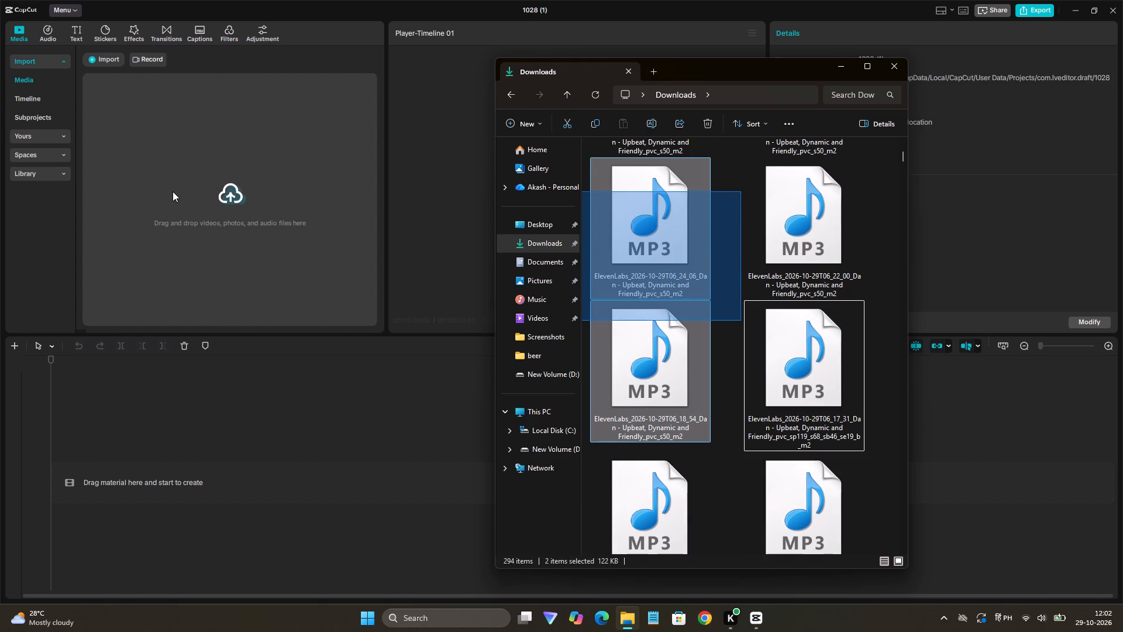
{"action": "left_click_drag", "start_coordinate": [173, 191], "coordinate": [173, 191]}
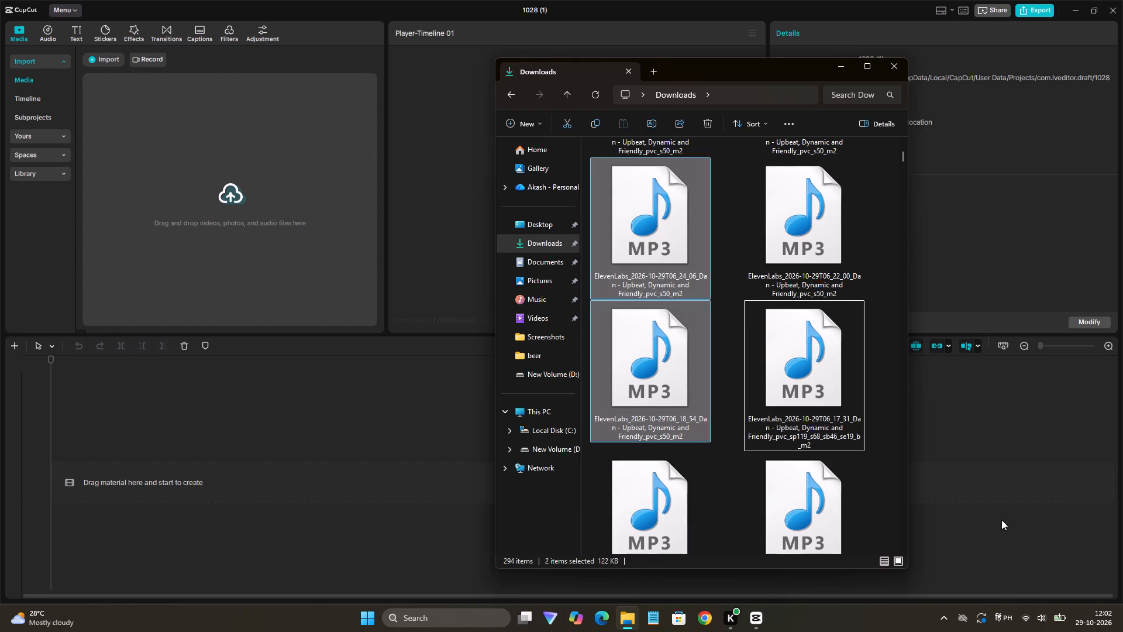
{"action": "left_click_drag", "start_coordinate": [874, 537], "coordinate": [515, 0]}
{"action": "left_click_drag", "start_coordinate": [676, 219], "coordinate": [252, 152]}
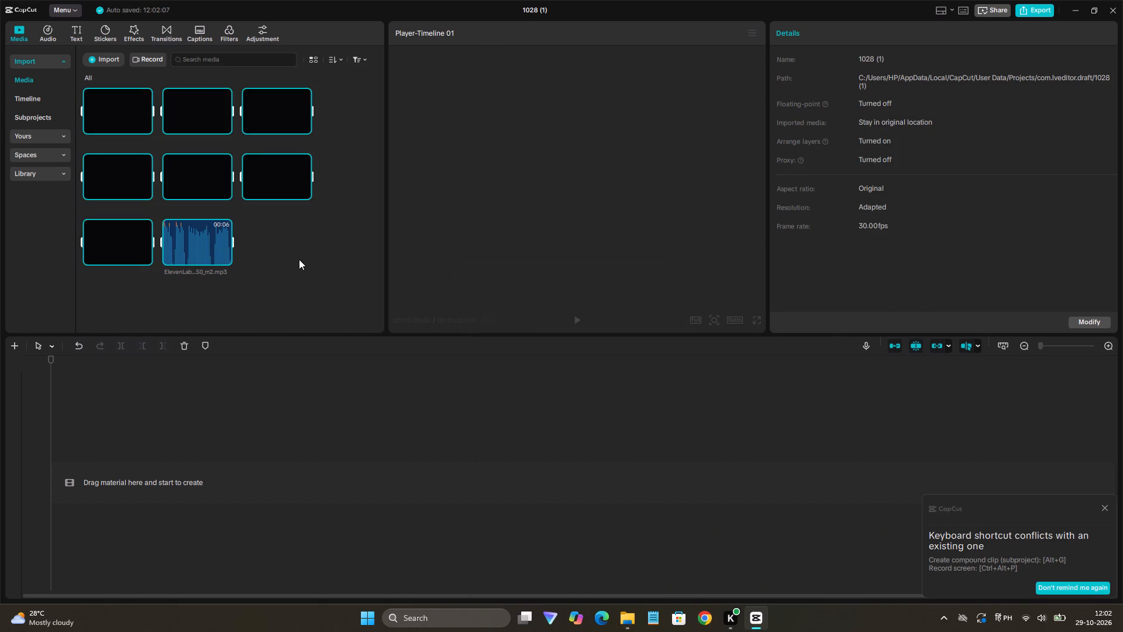
Play back the last of the imported ElevenLabs clips in the media library.
{"action": "left_click", "coordinate": [178, 238]}
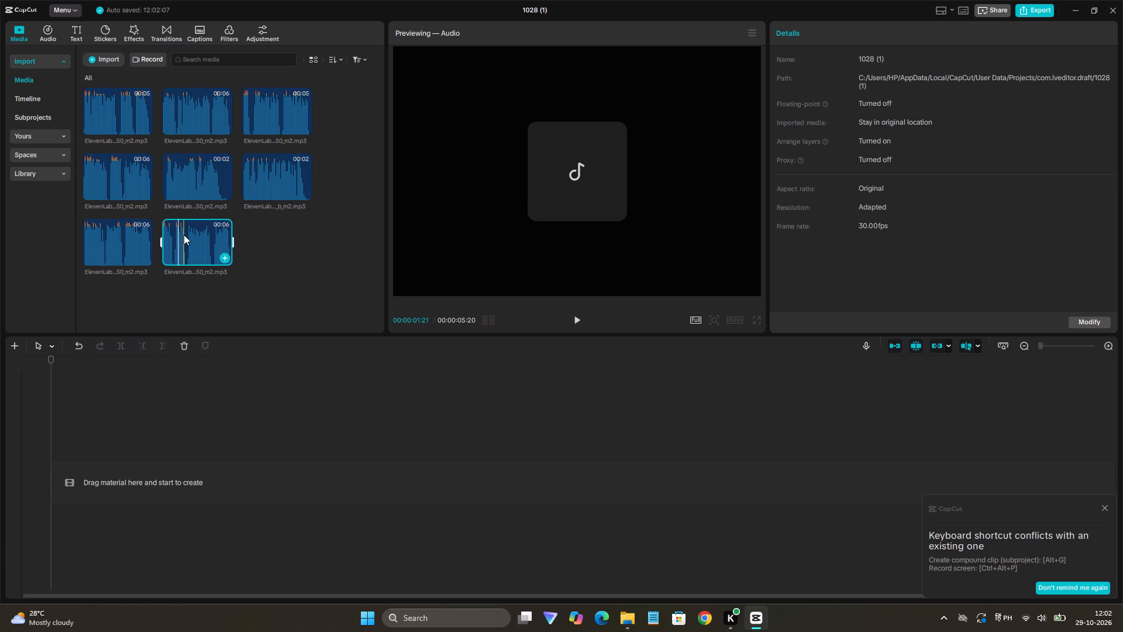
{"action": "key", "text": "space"}
Import the DLBunny kuaishou video of the woman in pink with a basketball from Downloads into the CapCut media library.
{"action": "left_click", "coordinate": [621, 622]}
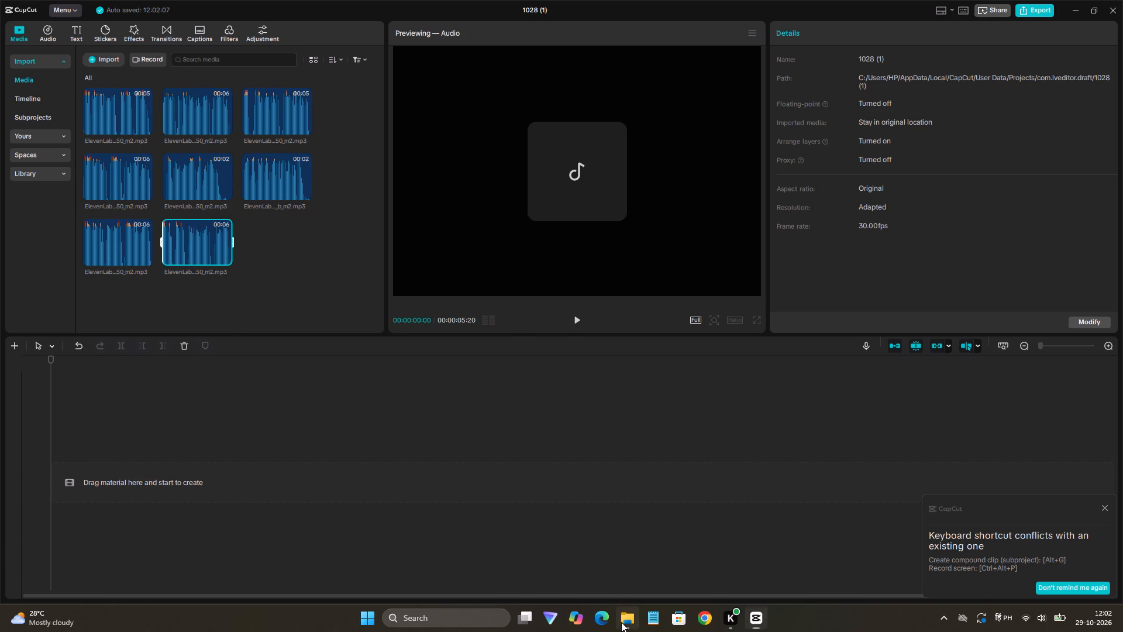
{"action": "scroll", "coordinate": [566, 369], "scroll_direction": "down", "scroll_amount": 6}
{"action": "scroll", "coordinate": [643, 365], "scroll_direction": "down", "scroll_amount": 10}
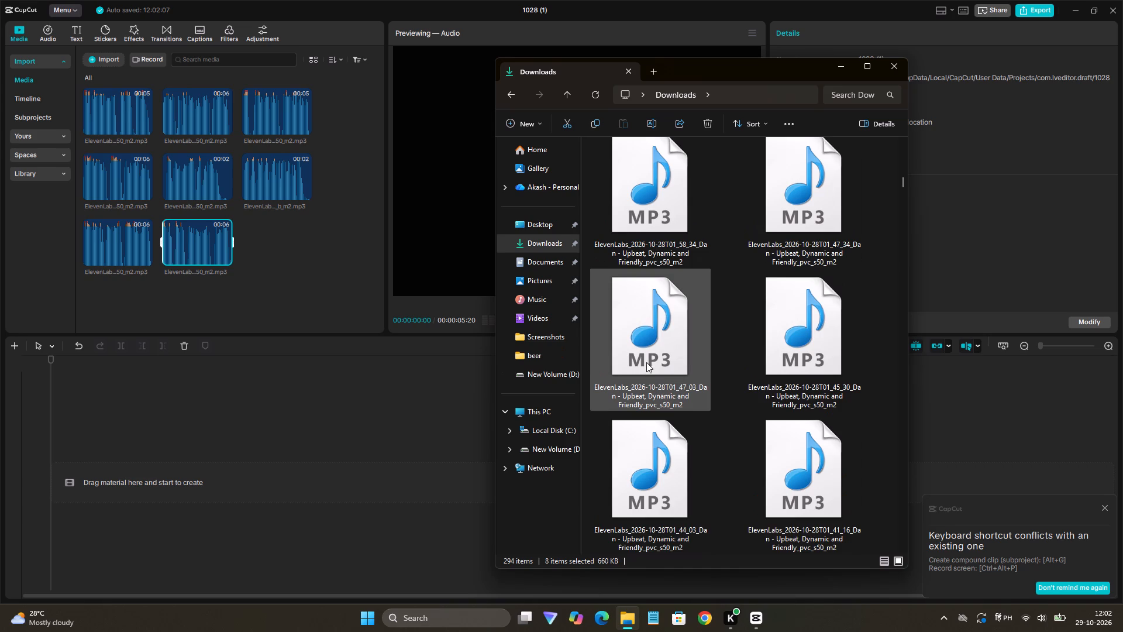
{"action": "scroll", "coordinate": [659, 331], "scroll_direction": "up", "scroll_amount": 4}
{"action": "left_click_drag", "start_coordinate": [820, 493], "coordinate": [289, 348]}
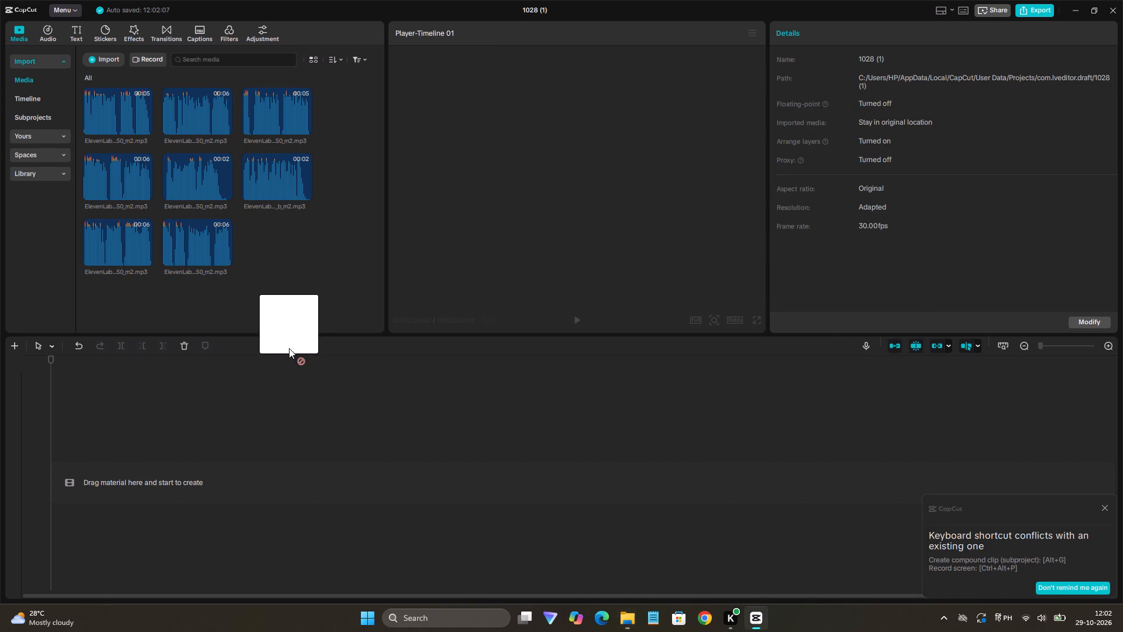
{"action": "left_click_drag", "start_coordinate": [289, 348], "coordinate": [291, 310]}
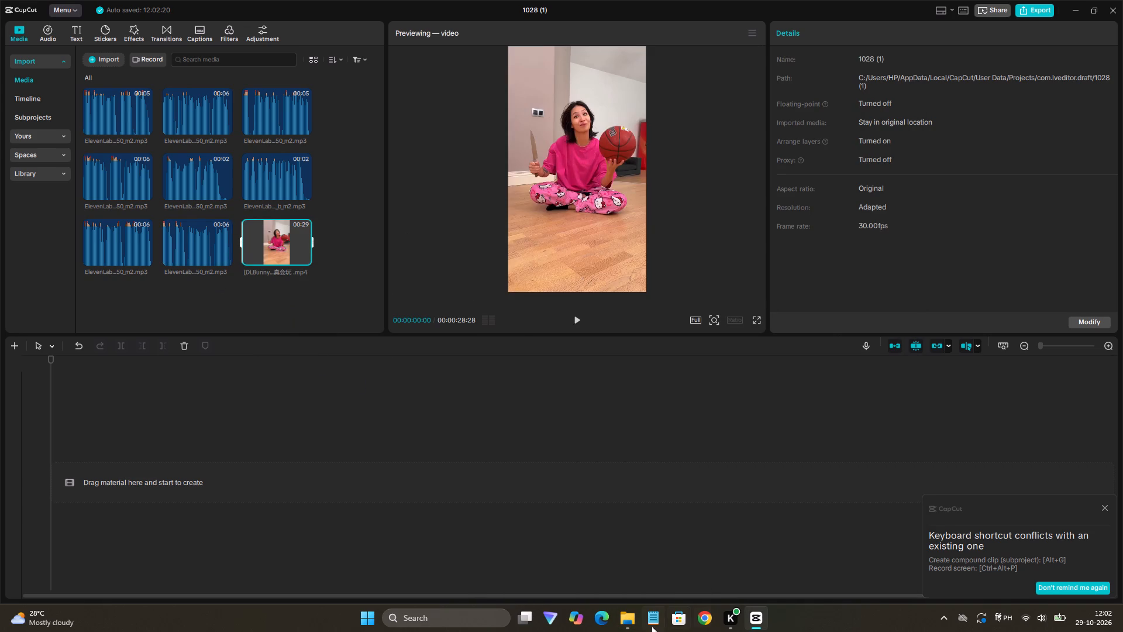
Move the voice music folder from New Volume (D:) into the beer folder in File Explorer.
{"action": "left_click", "coordinate": [633, 626]}
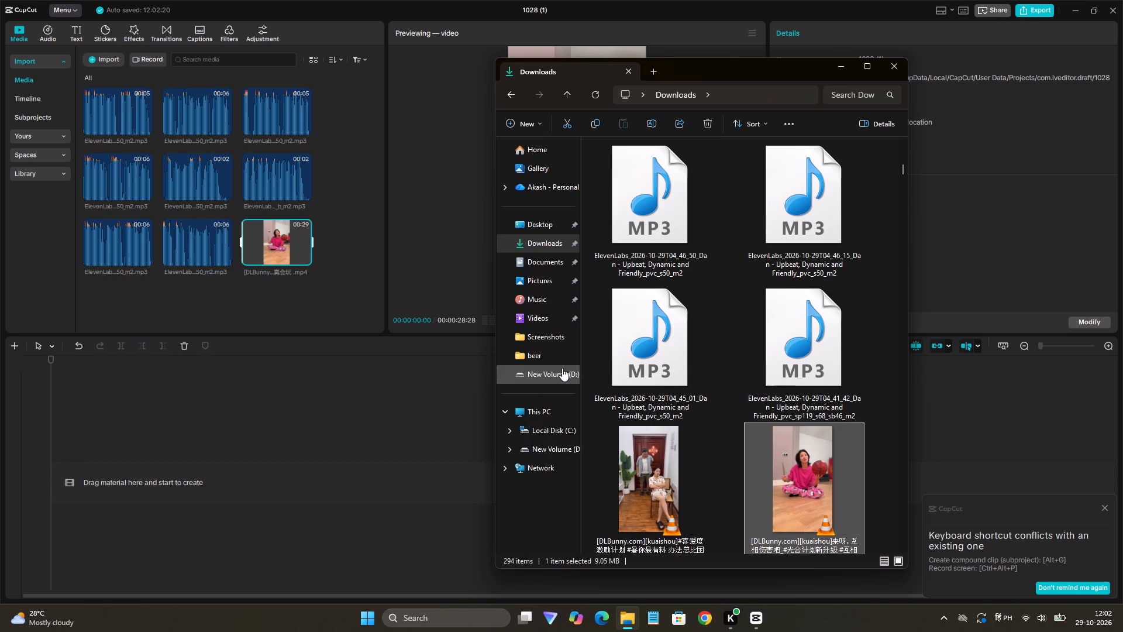
{"action": "left_click", "coordinate": [546, 377]}
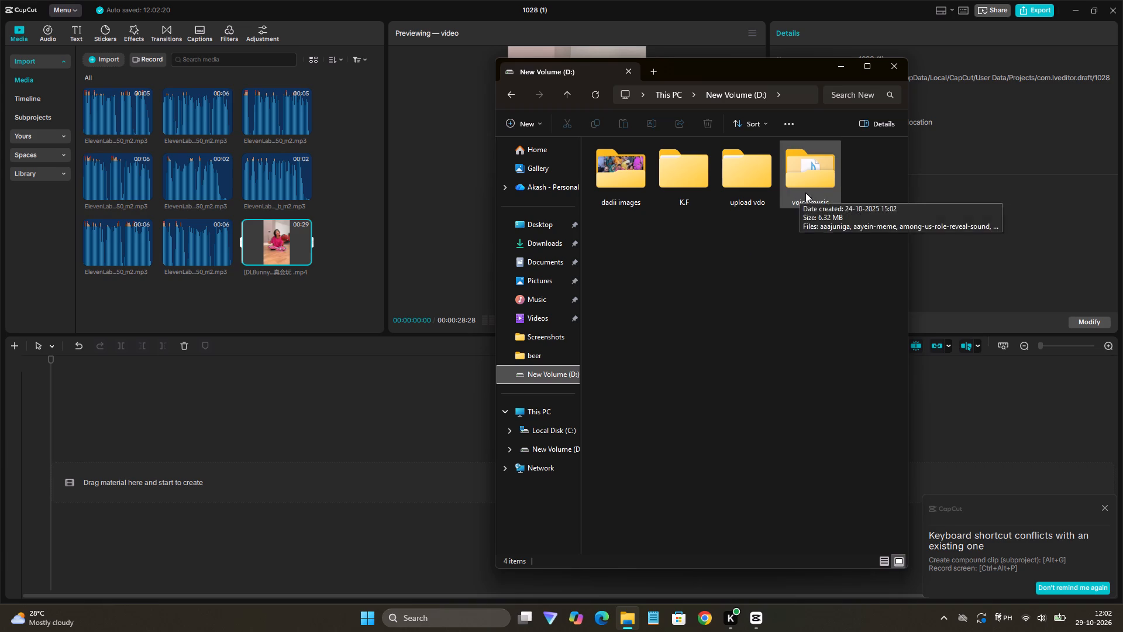
{"action": "left_click_drag", "start_coordinate": [806, 191], "coordinate": [521, 366]}
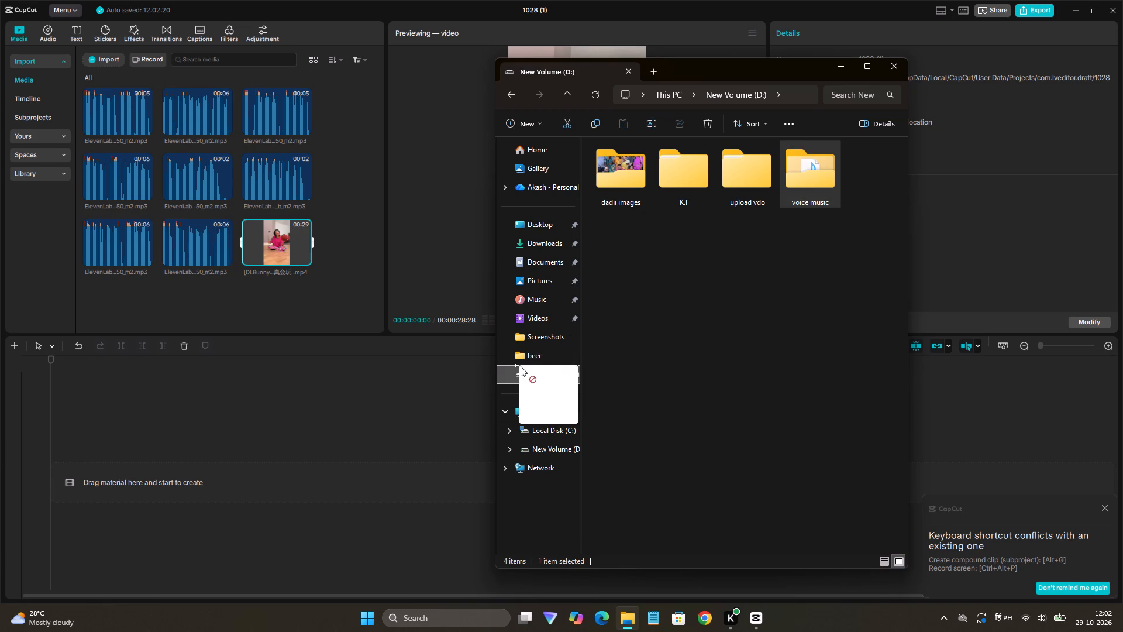
{"action": "left_click_drag", "start_coordinate": [521, 366], "coordinate": [521, 359]}
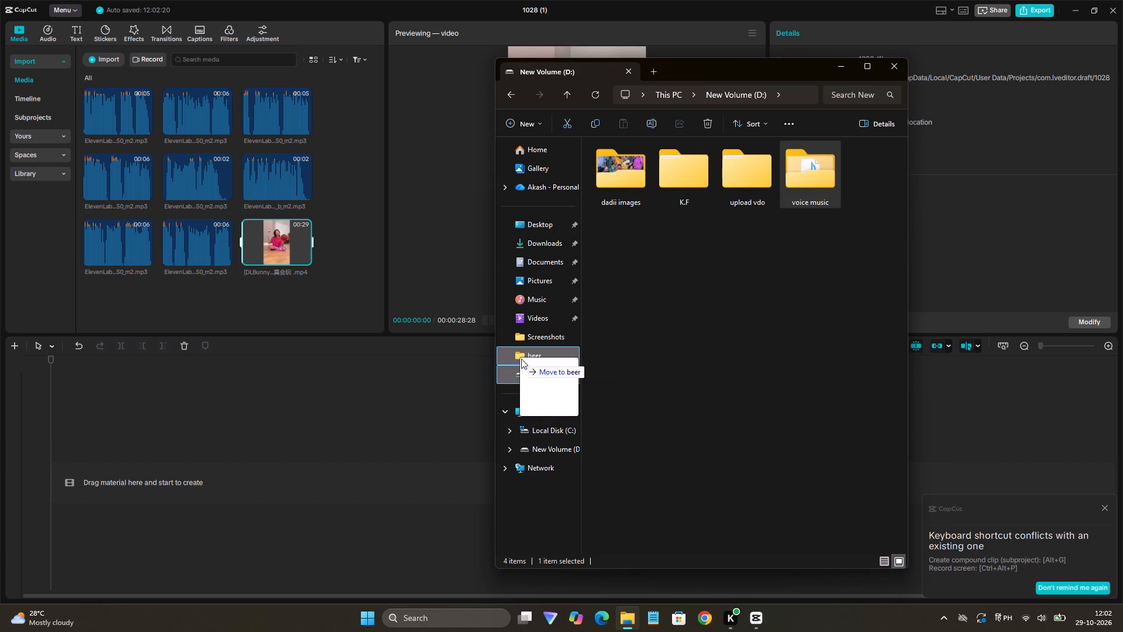
{"action": "left_click_drag", "start_coordinate": [521, 359], "coordinate": [521, 363]}
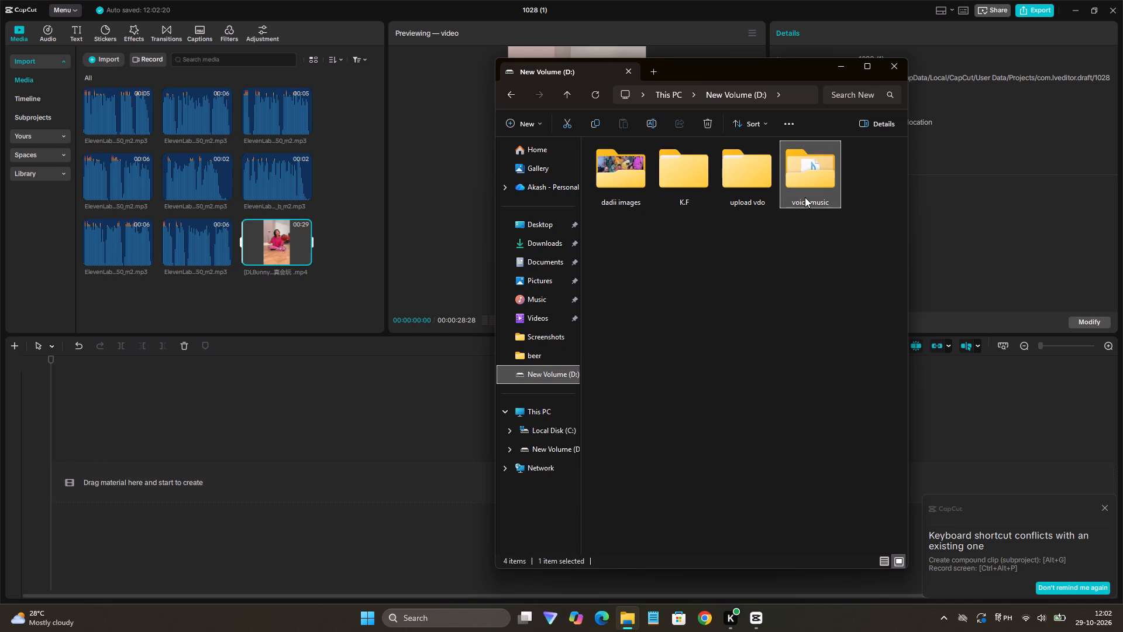
{"action": "left_click_drag", "start_coordinate": [805, 197], "coordinate": [523, 397]}
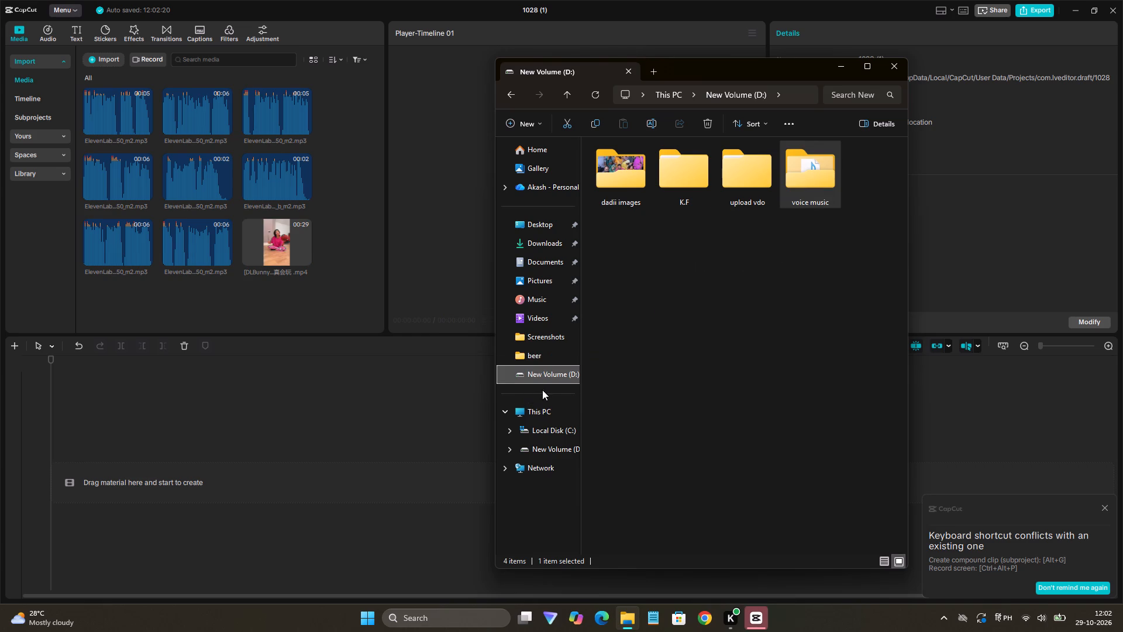
{"action": "left_click_drag", "start_coordinate": [823, 173], "coordinate": [522, 362]}
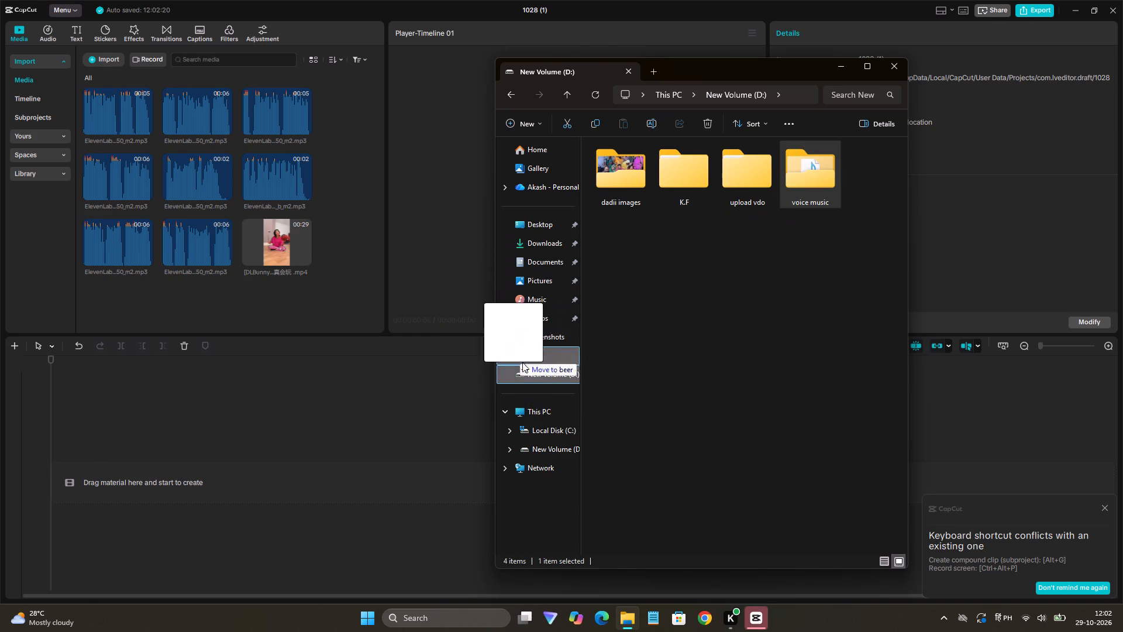
{"action": "left_click_drag", "start_coordinate": [522, 362], "coordinate": [536, 353]}
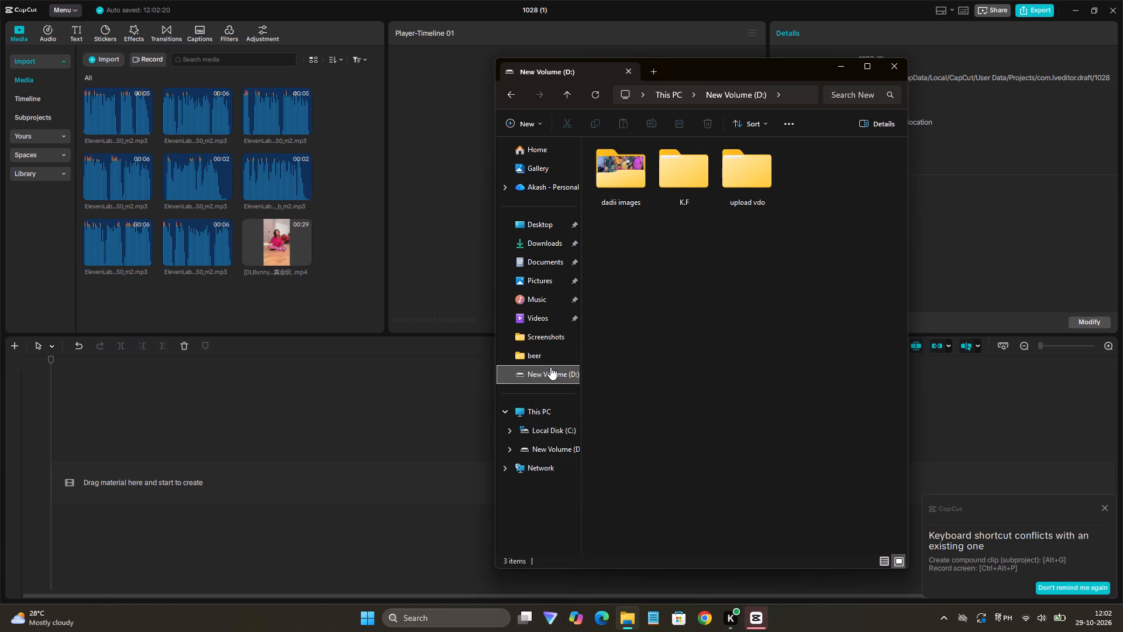
Delete the voice music folder from inside the beer folder.
{"action": "left_click", "coordinate": [552, 358]}
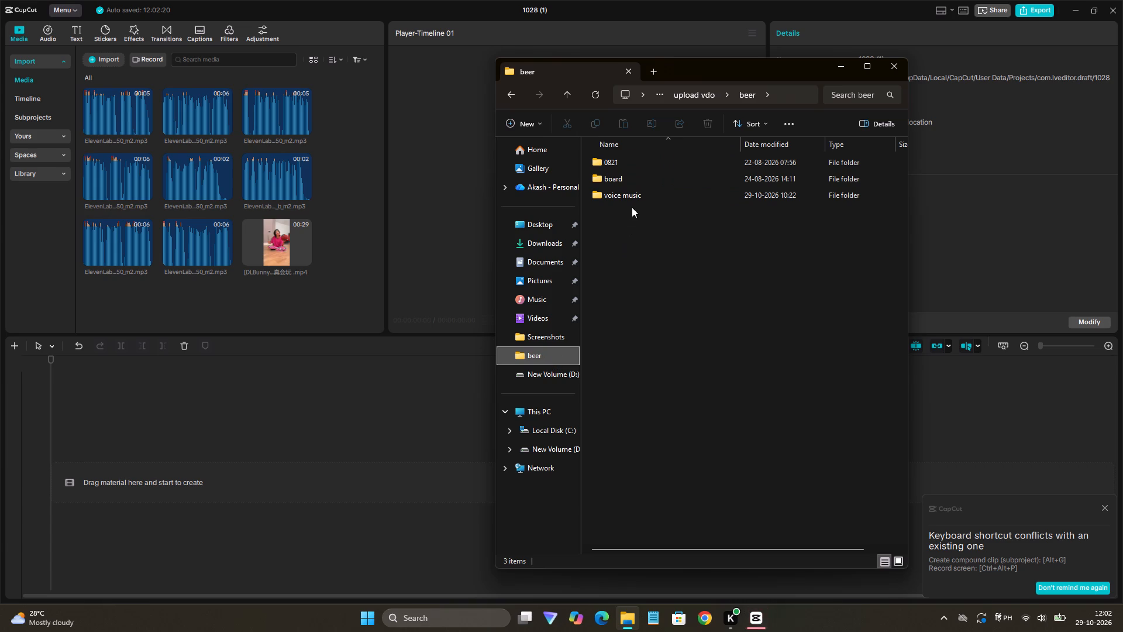
{"action": "left_click", "coordinate": [634, 204]}
{"action": "left_click", "coordinate": [643, 200]}
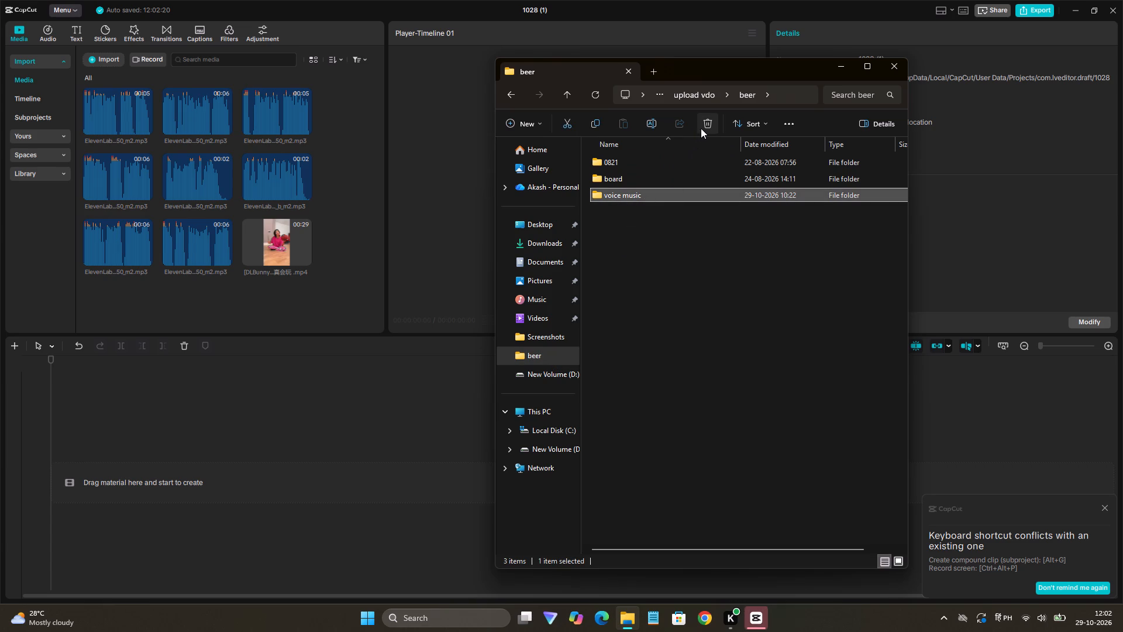
{"action": "left_click", "coordinate": [702, 128]}
Open the board folder inside beer and view the board video briefly, closing the player after checking it.
{"action": "left_click_drag", "start_coordinate": [673, 202], "coordinate": [658, 150]}
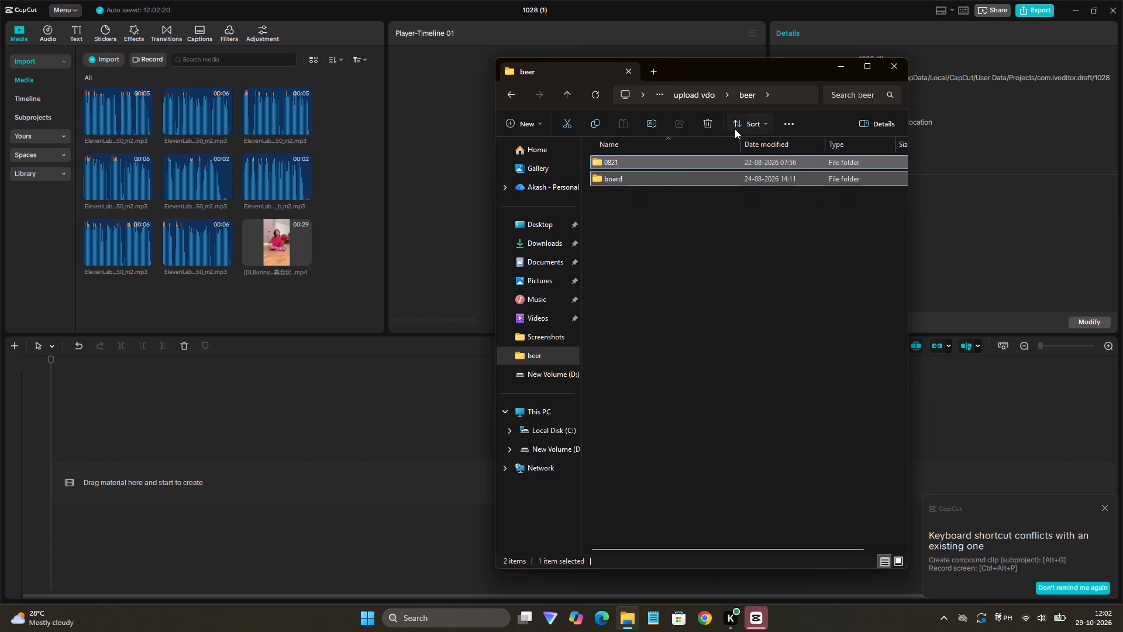
{"action": "left_click", "coordinate": [665, 190]}
{"action": "double_click", "coordinate": [664, 184]}
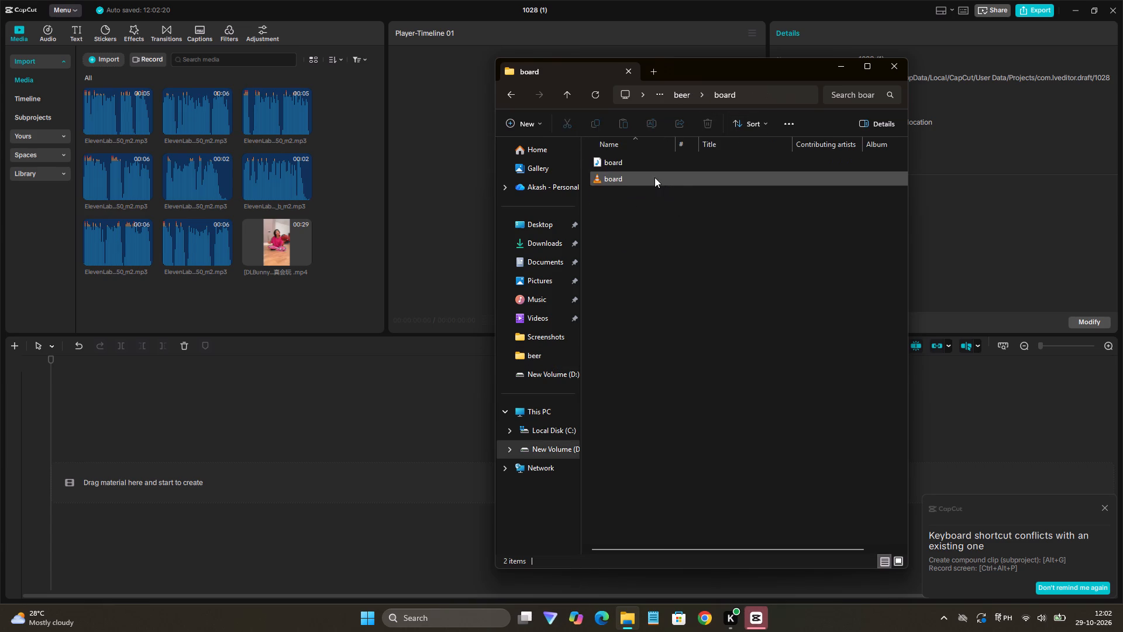
{"action": "double_click", "coordinate": [654, 177]}
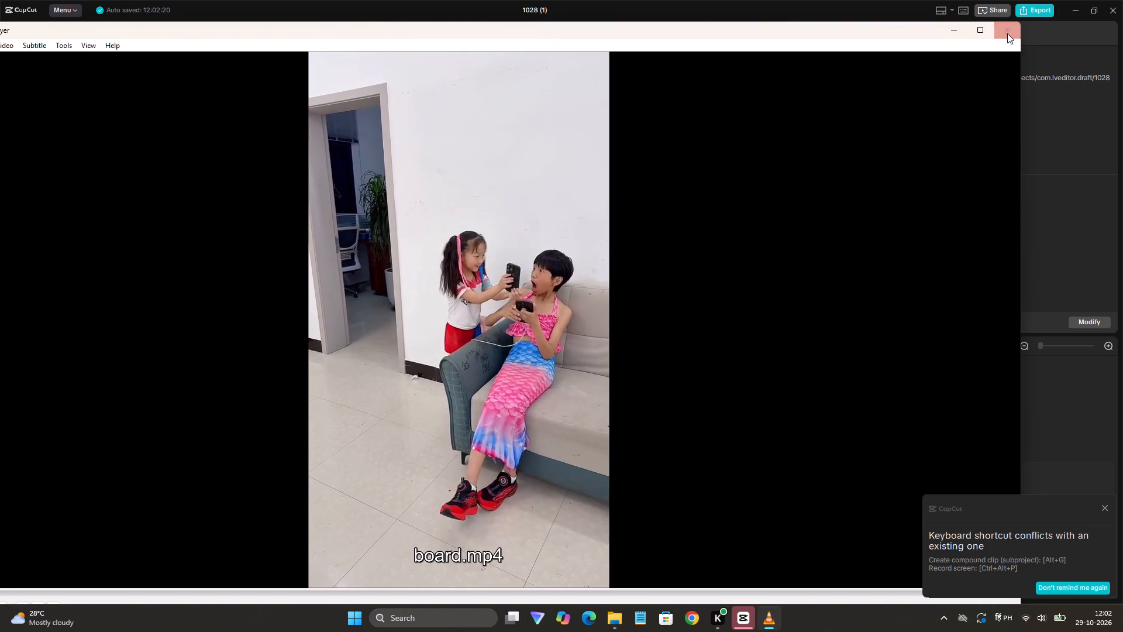
{"action": "left_click", "coordinate": [1007, 33]}
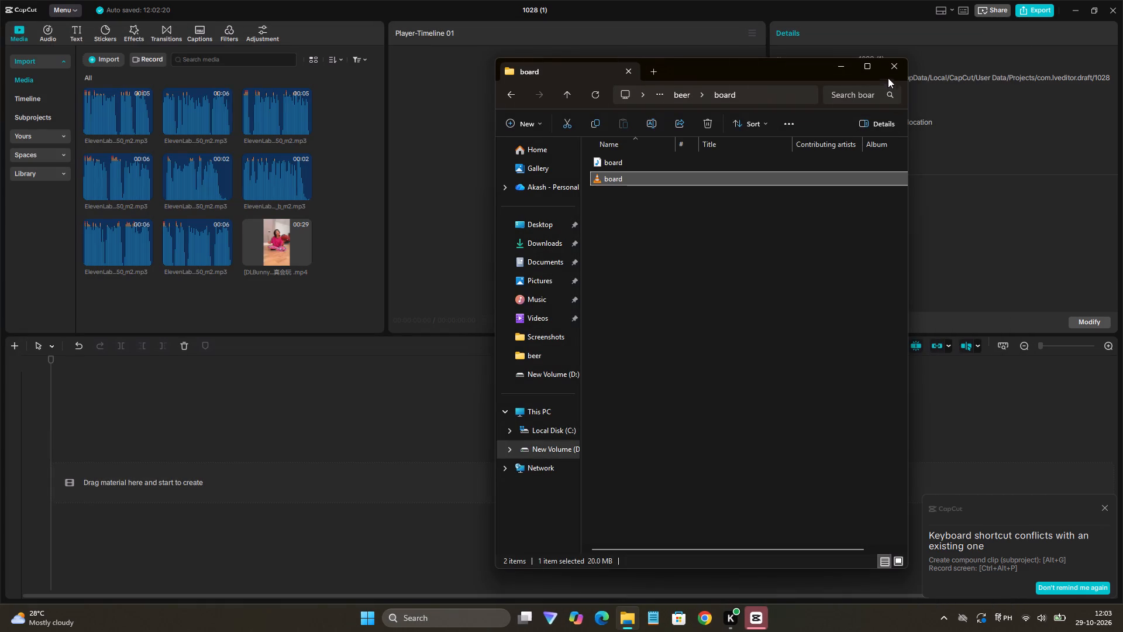
Look through the beer, Screenshots and Desktop folders in File Explorer.
{"action": "left_click", "coordinate": [507, 99]}
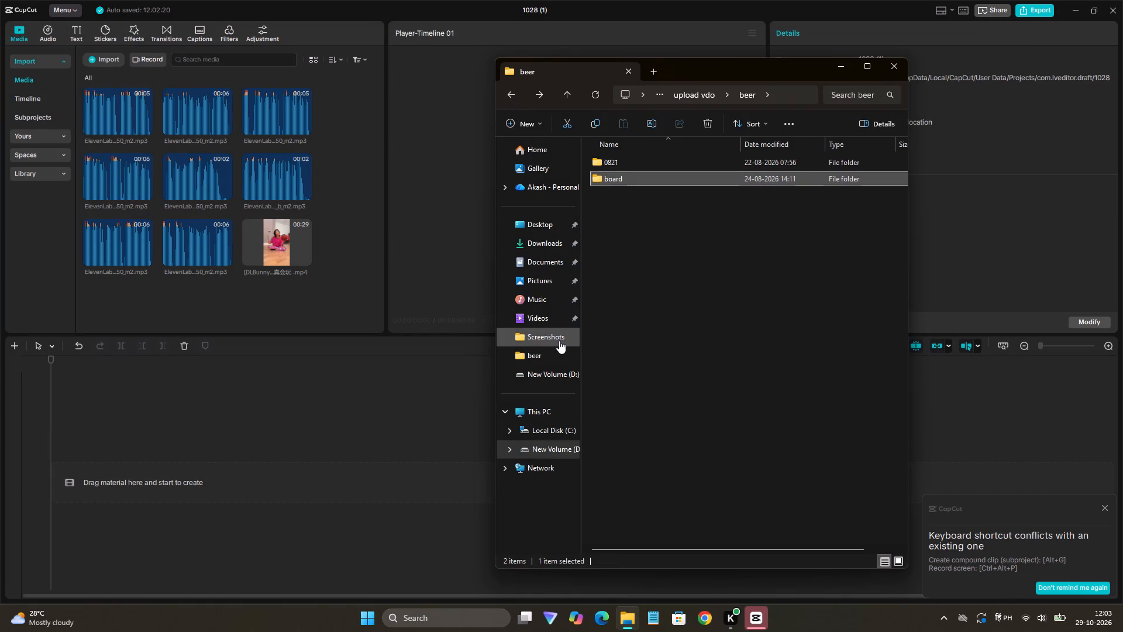
{"action": "left_click", "coordinate": [556, 339]}
{"action": "scroll", "coordinate": [544, 322], "scroll_direction": "down", "scroll_amount": 4}
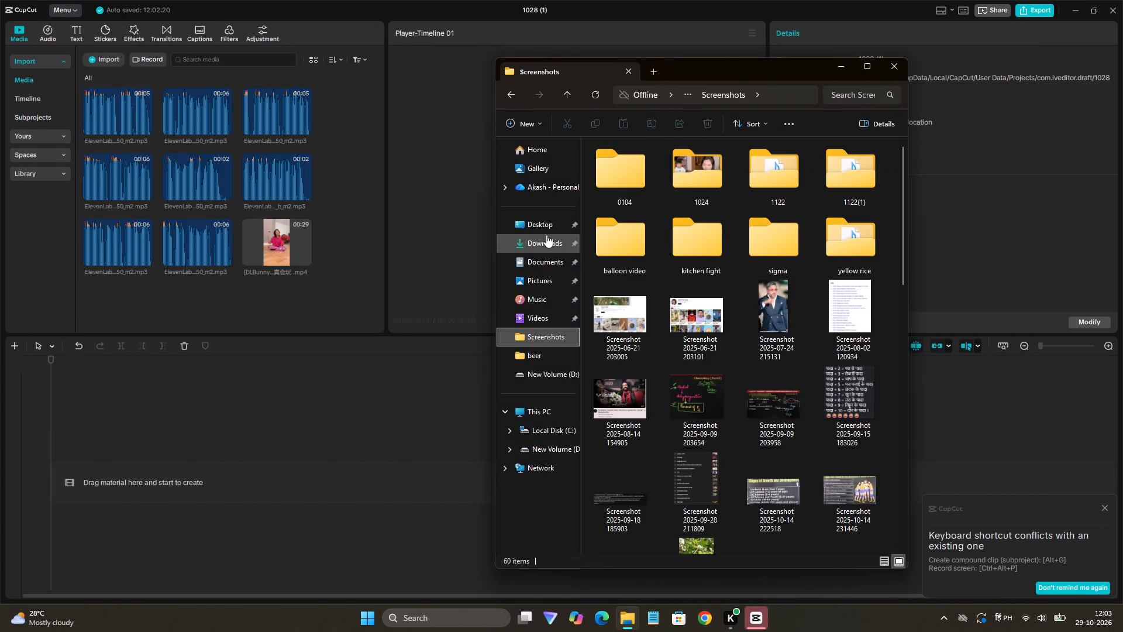
{"action": "left_click", "coordinate": [545, 219]}
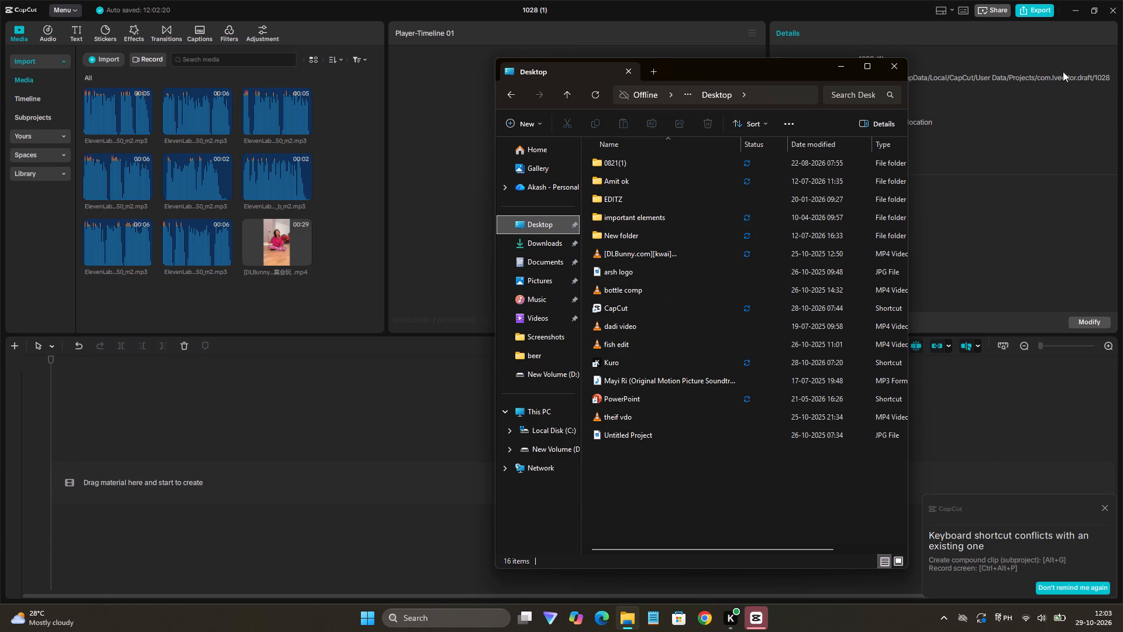
Minimize CapCut to reach the Windows desktop.
{"action": "left_click", "coordinate": [1069, 2]}
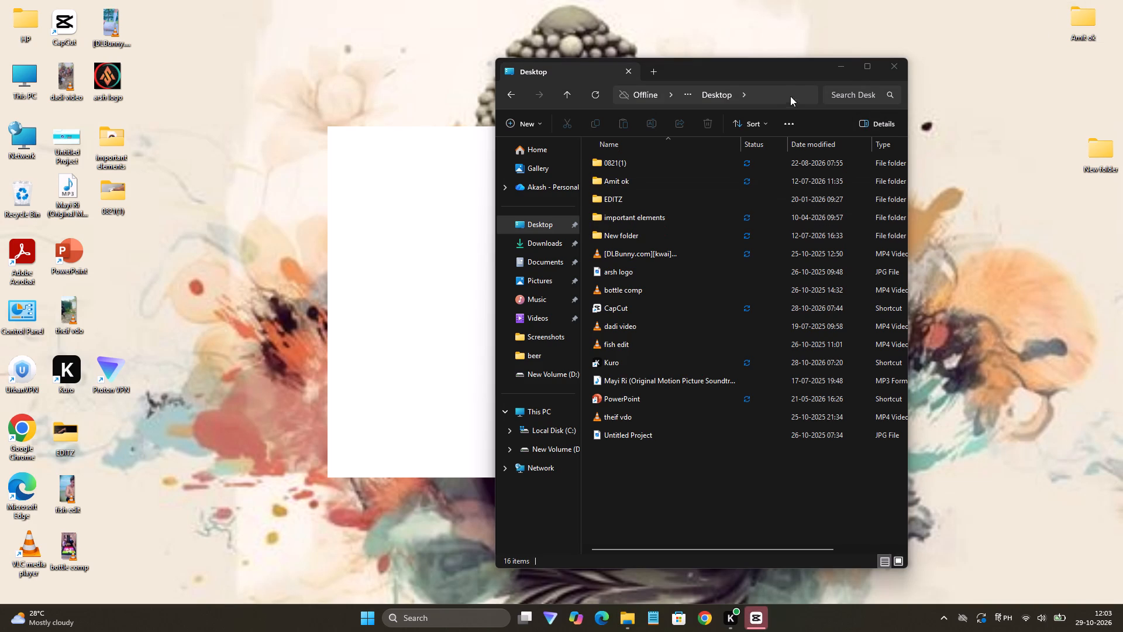
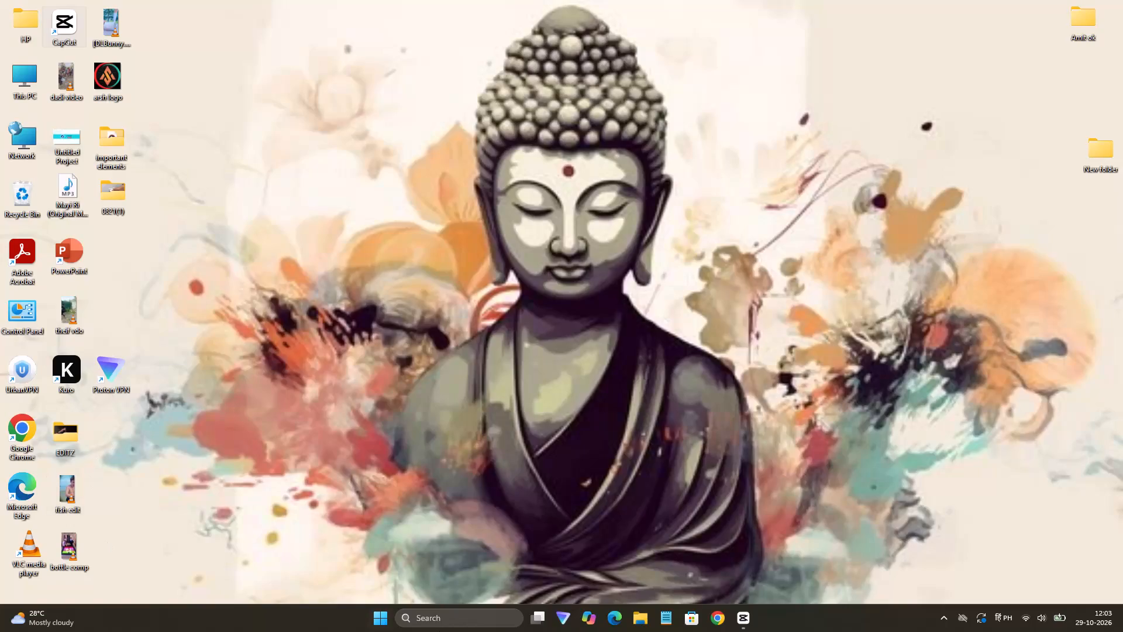
Return to CapCut and add the imported 29-second DLBunny video to the start of the empty timeline.
{"action": "left_click", "coordinate": [738, 619]}
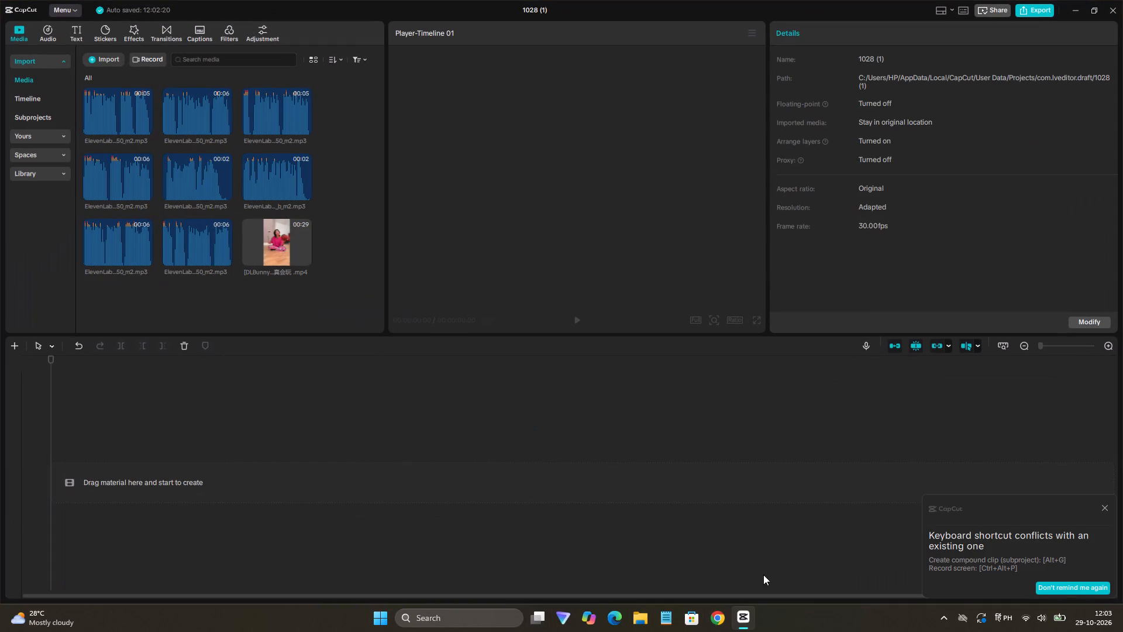
{"action": "left_click_drag", "start_coordinate": [268, 244], "coordinate": [160, 421]}
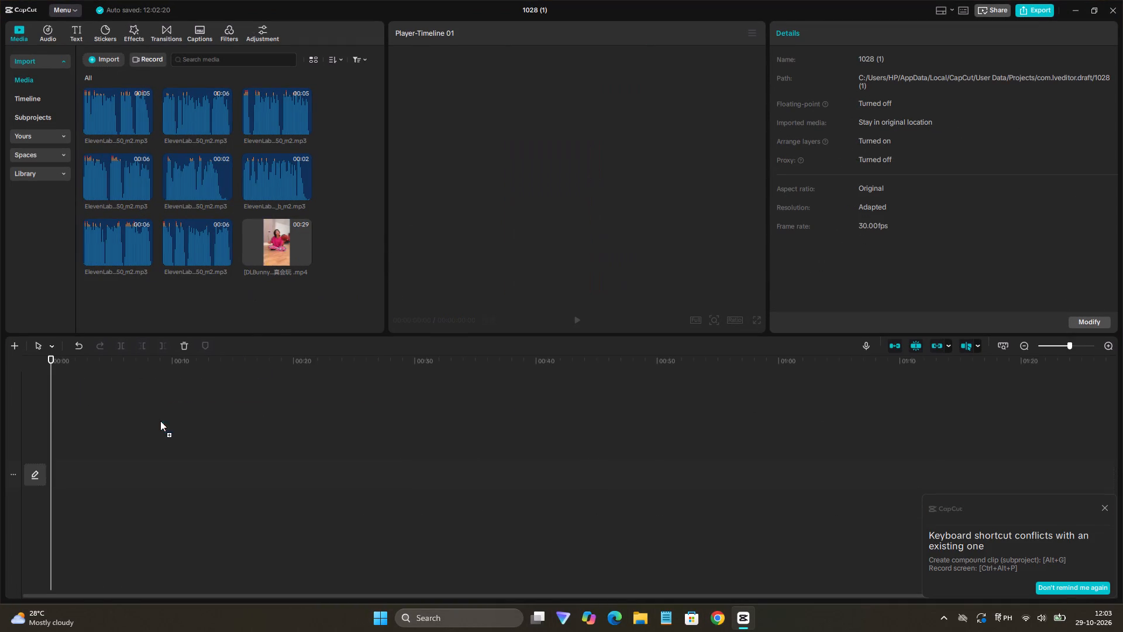
{"action": "left_click_drag", "start_coordinate": [160, 421], "coordinate": [62, 456]}
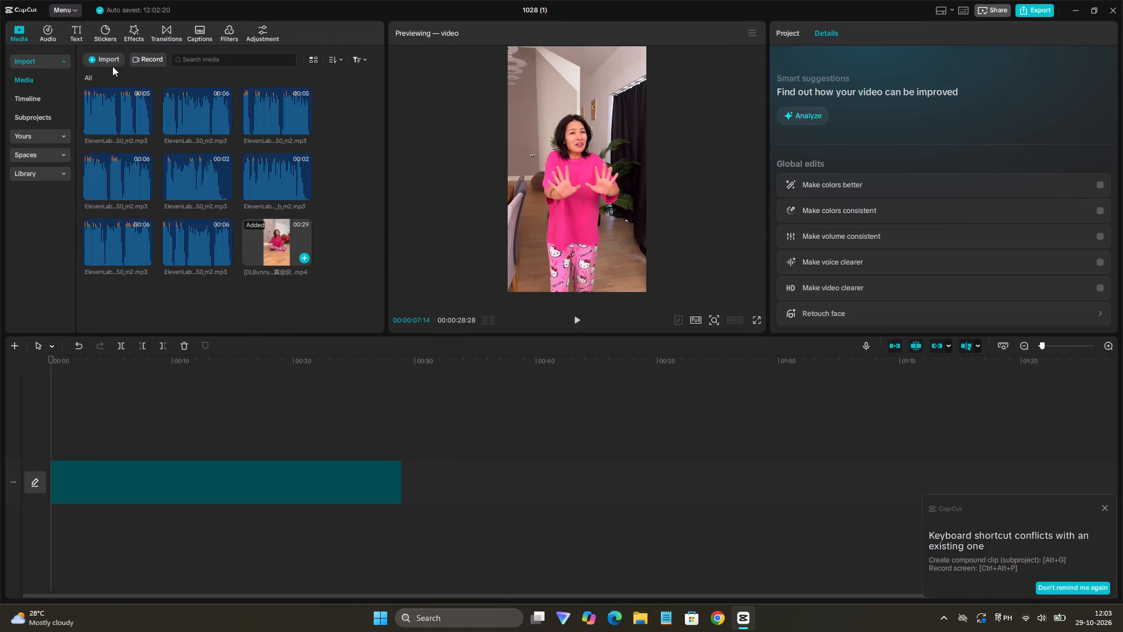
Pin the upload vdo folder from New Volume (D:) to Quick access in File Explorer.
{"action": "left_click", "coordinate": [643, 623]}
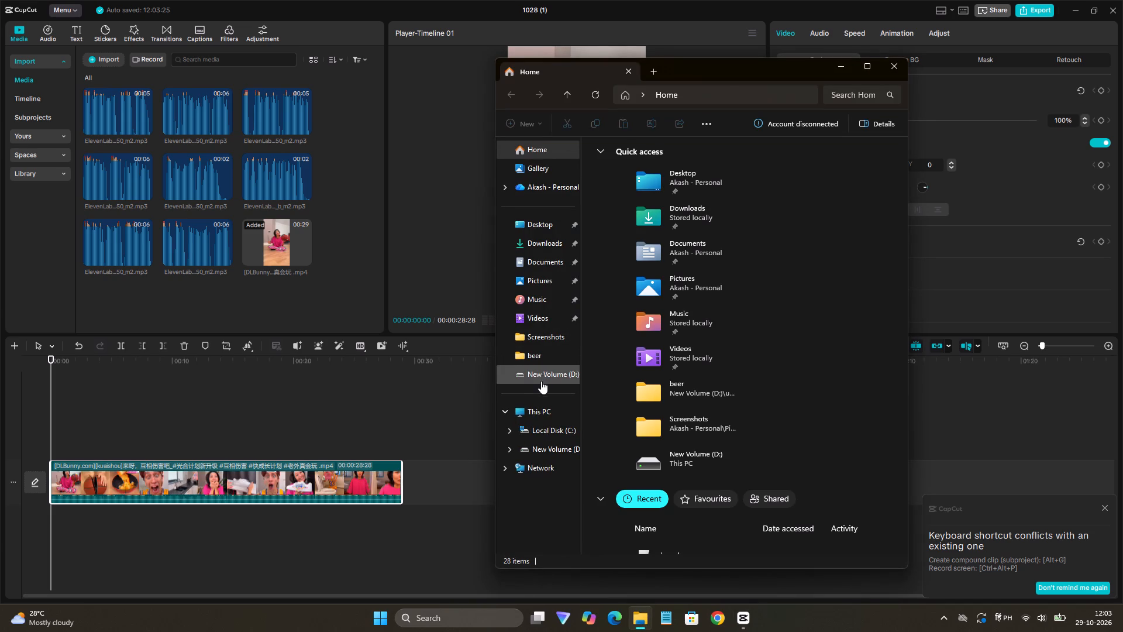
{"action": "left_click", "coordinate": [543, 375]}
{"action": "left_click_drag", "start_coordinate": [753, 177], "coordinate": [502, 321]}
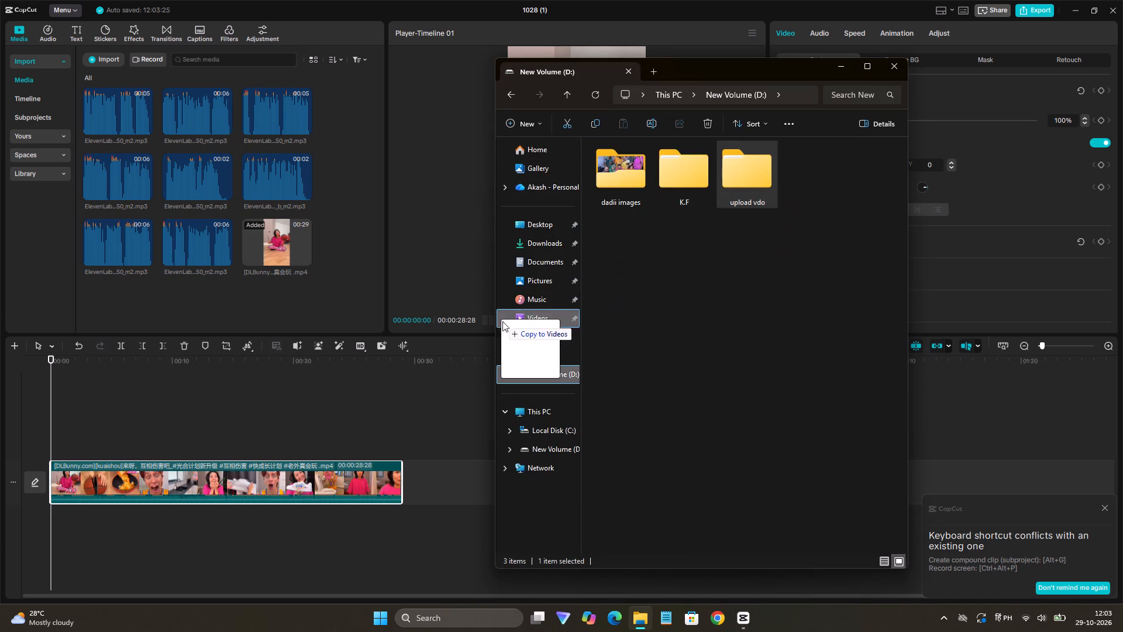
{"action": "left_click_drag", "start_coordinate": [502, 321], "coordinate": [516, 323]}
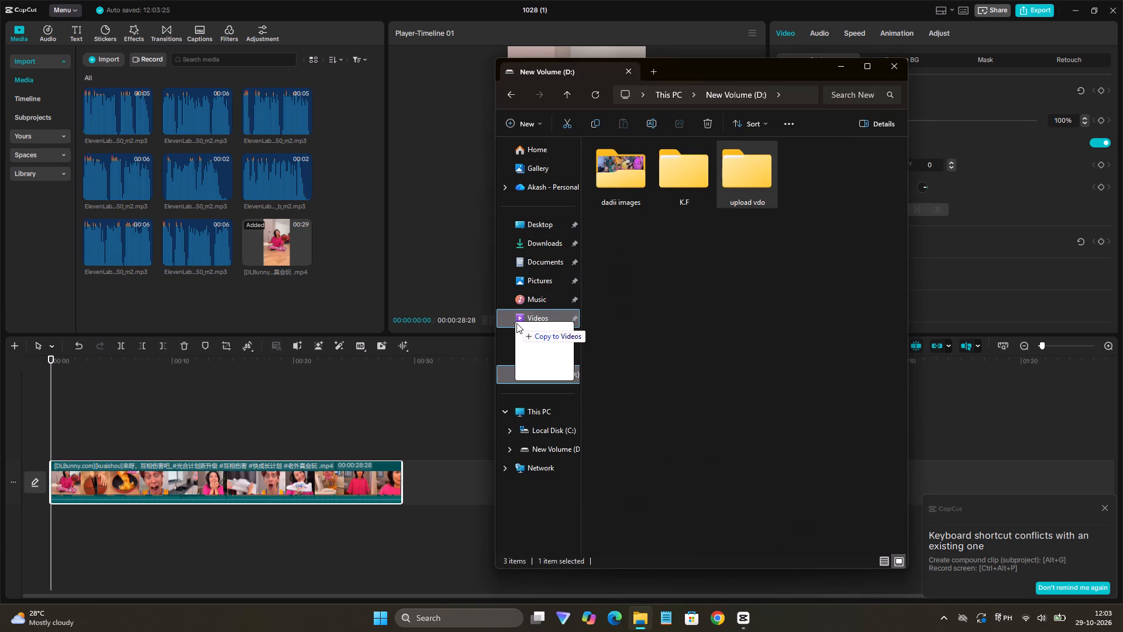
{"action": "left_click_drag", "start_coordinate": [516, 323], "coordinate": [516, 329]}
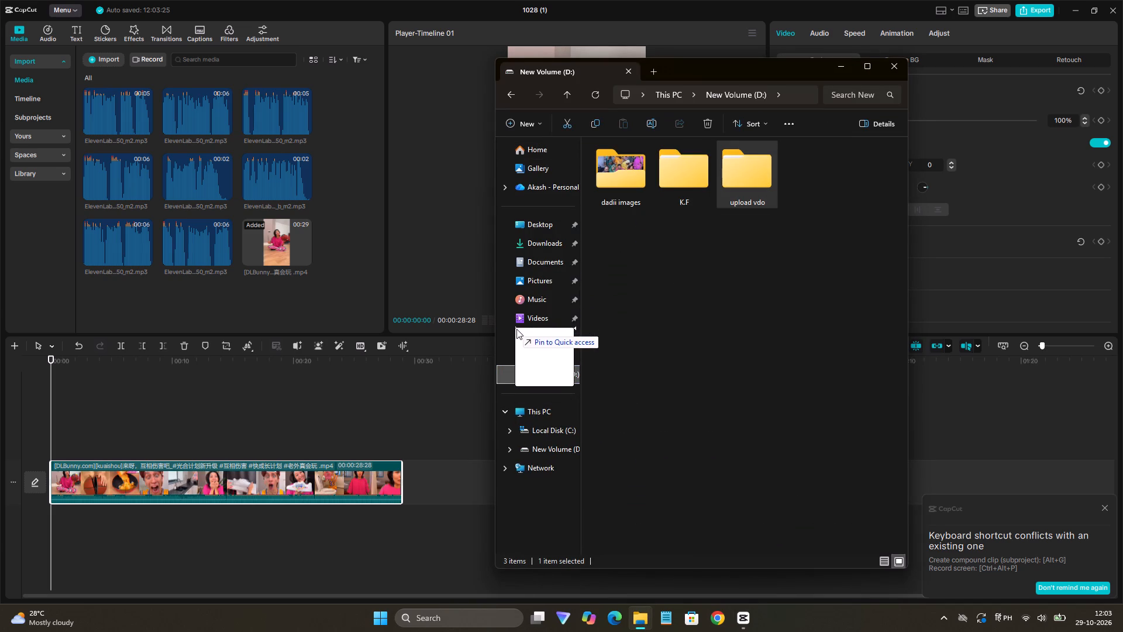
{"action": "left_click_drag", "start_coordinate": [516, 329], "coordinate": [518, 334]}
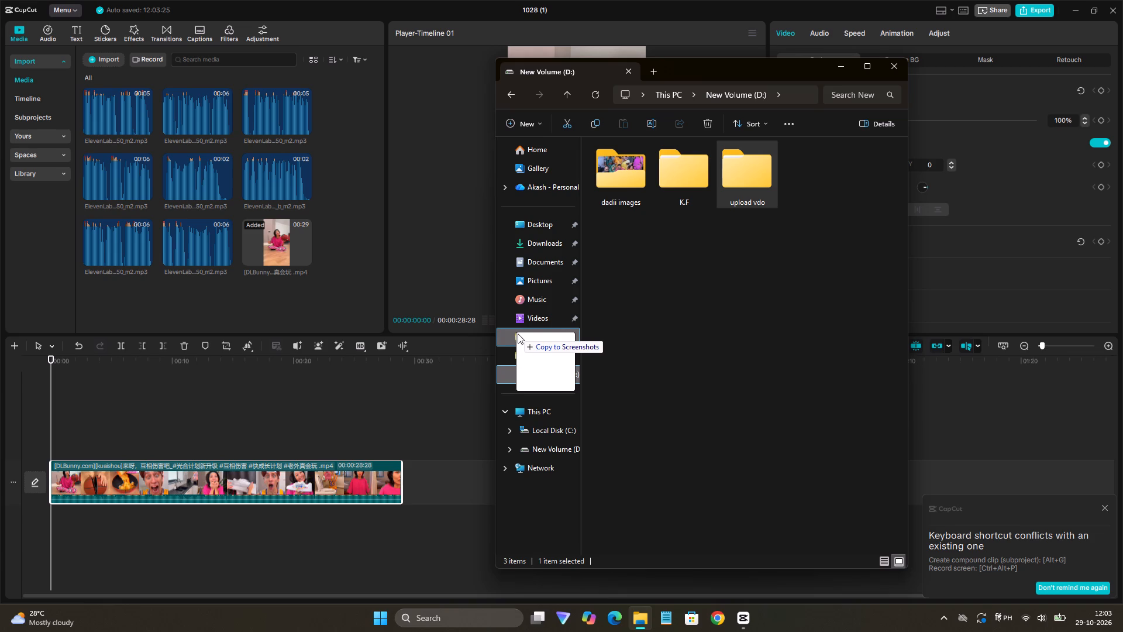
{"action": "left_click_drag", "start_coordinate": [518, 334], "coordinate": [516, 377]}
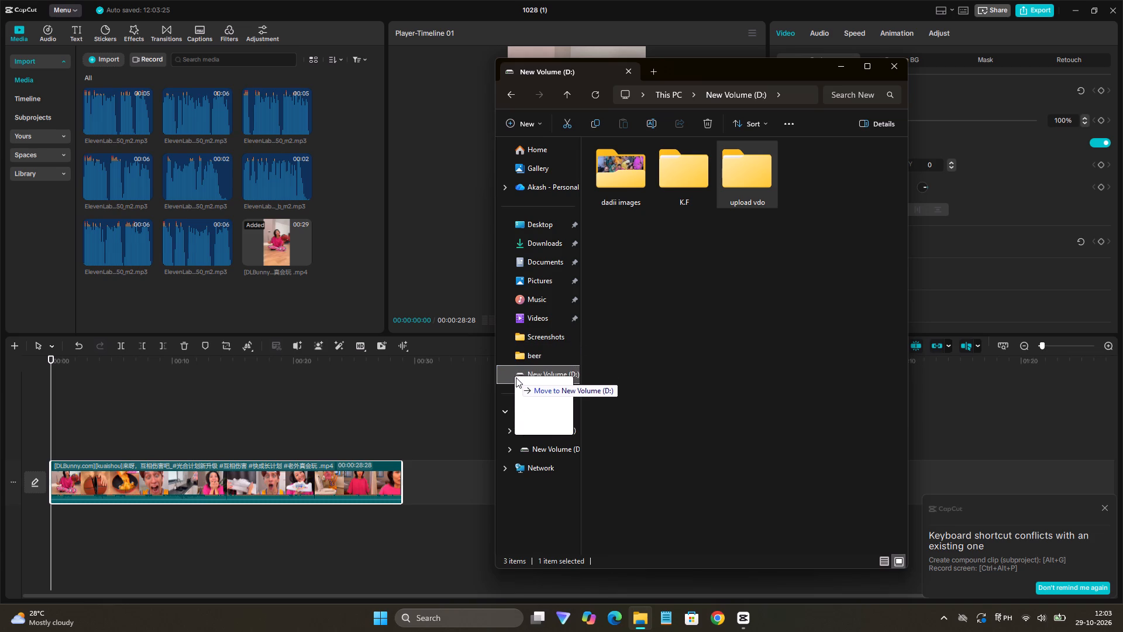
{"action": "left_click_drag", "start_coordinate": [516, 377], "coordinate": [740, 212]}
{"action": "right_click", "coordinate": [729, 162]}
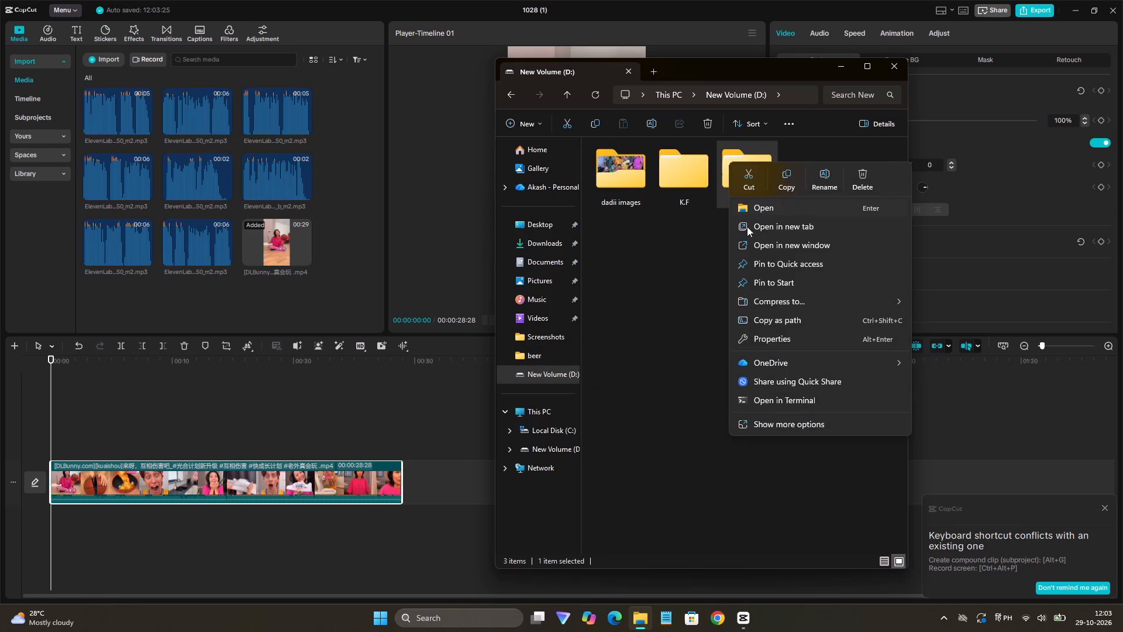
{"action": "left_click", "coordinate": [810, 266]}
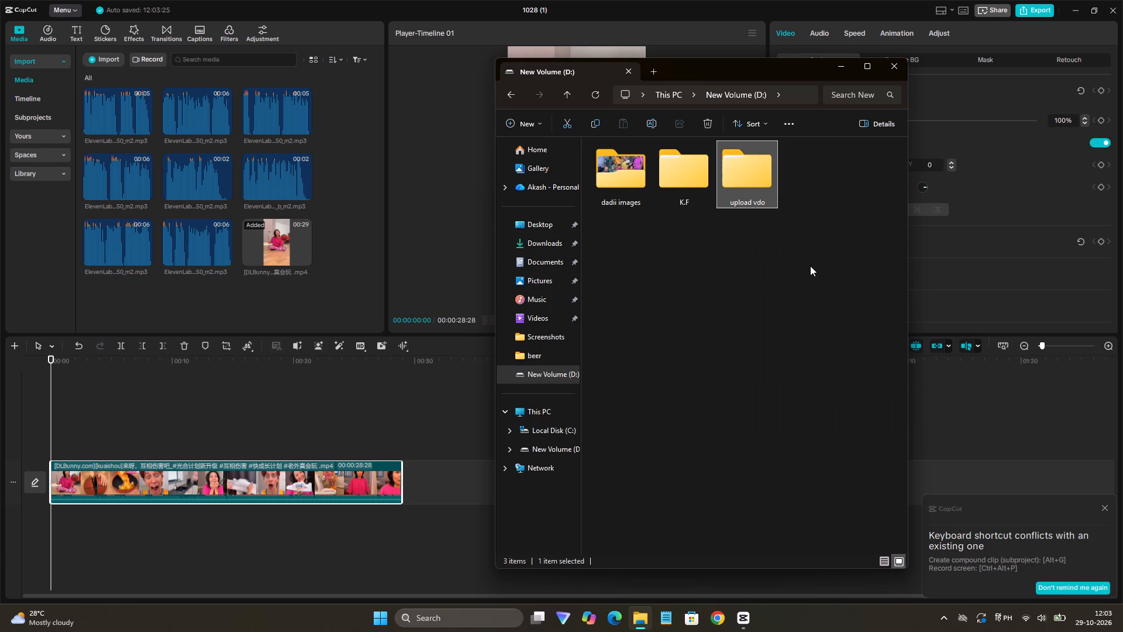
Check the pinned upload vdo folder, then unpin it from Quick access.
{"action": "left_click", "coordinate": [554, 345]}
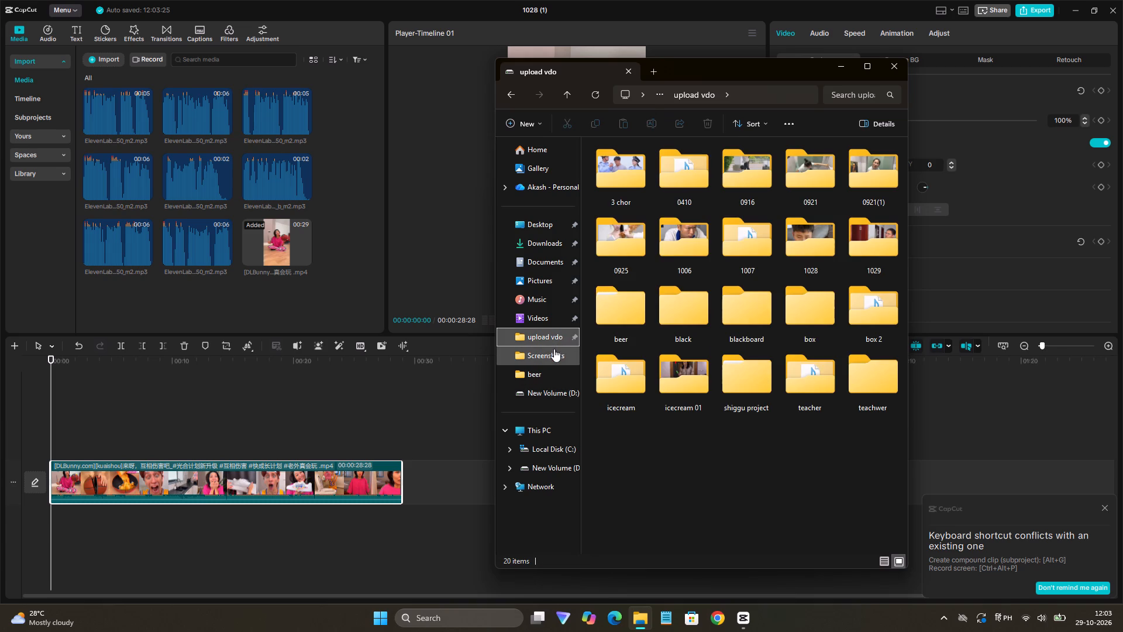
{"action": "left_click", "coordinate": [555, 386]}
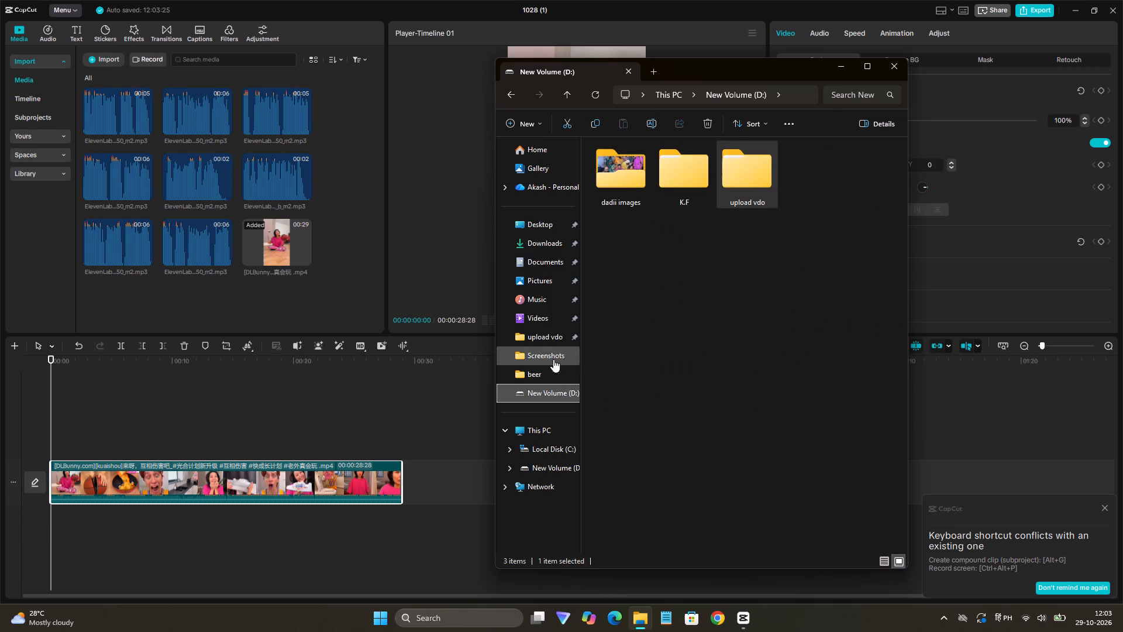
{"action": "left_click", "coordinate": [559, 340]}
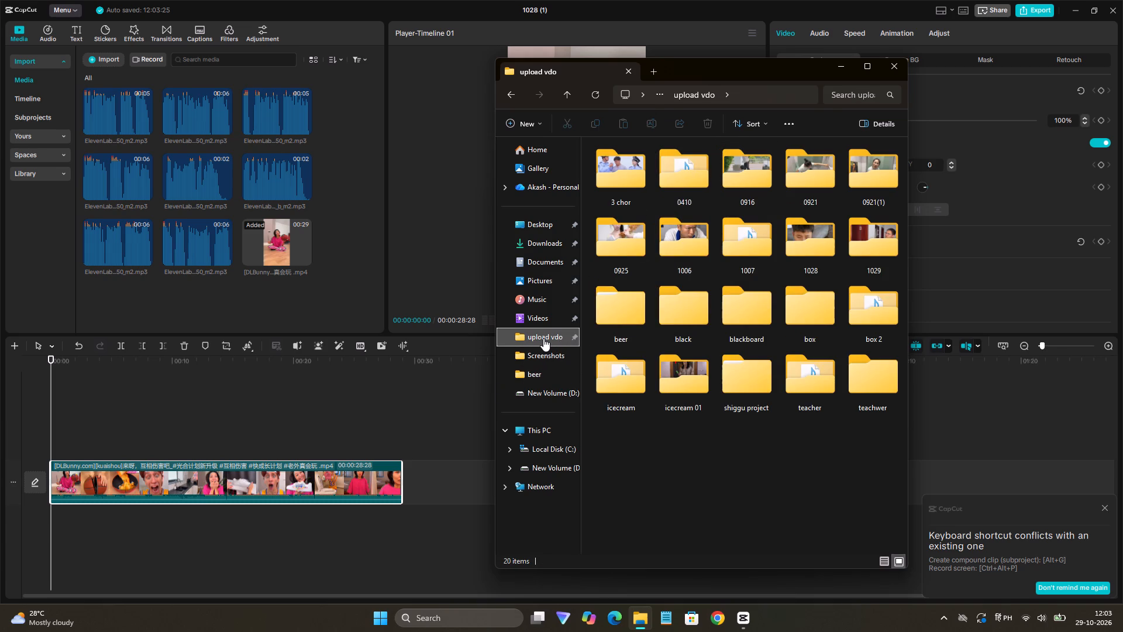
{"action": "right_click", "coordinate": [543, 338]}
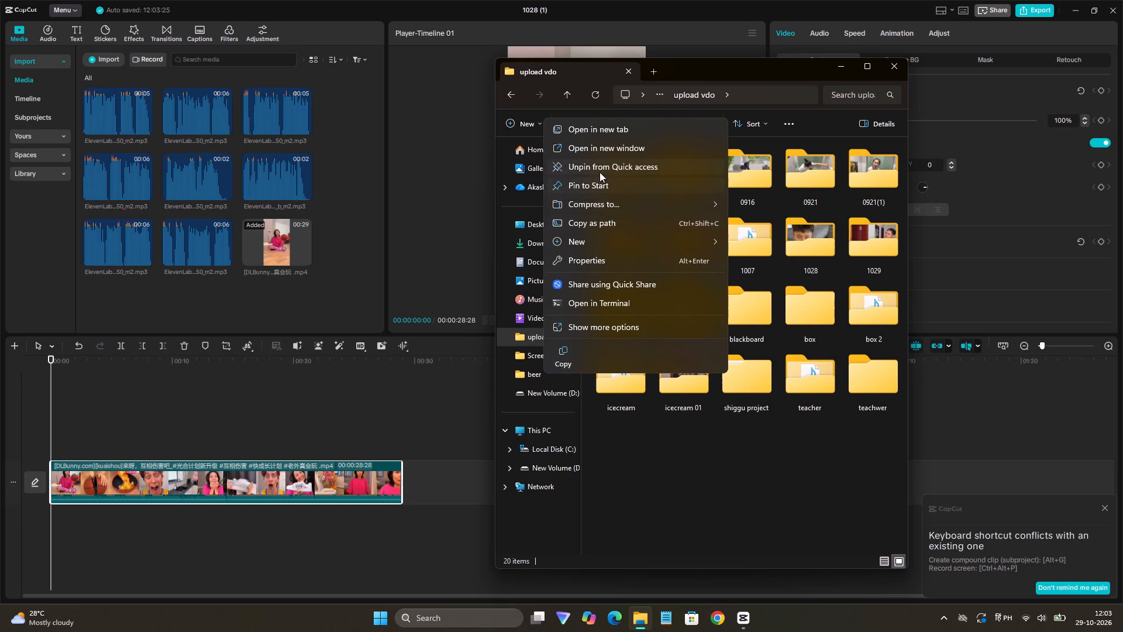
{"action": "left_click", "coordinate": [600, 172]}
Look through New Volume (D:), the Videos and Screenshots folders, and the upload vdo folder in File Explorer.
{"action": "left_click", "coordinate": [540, 370]}
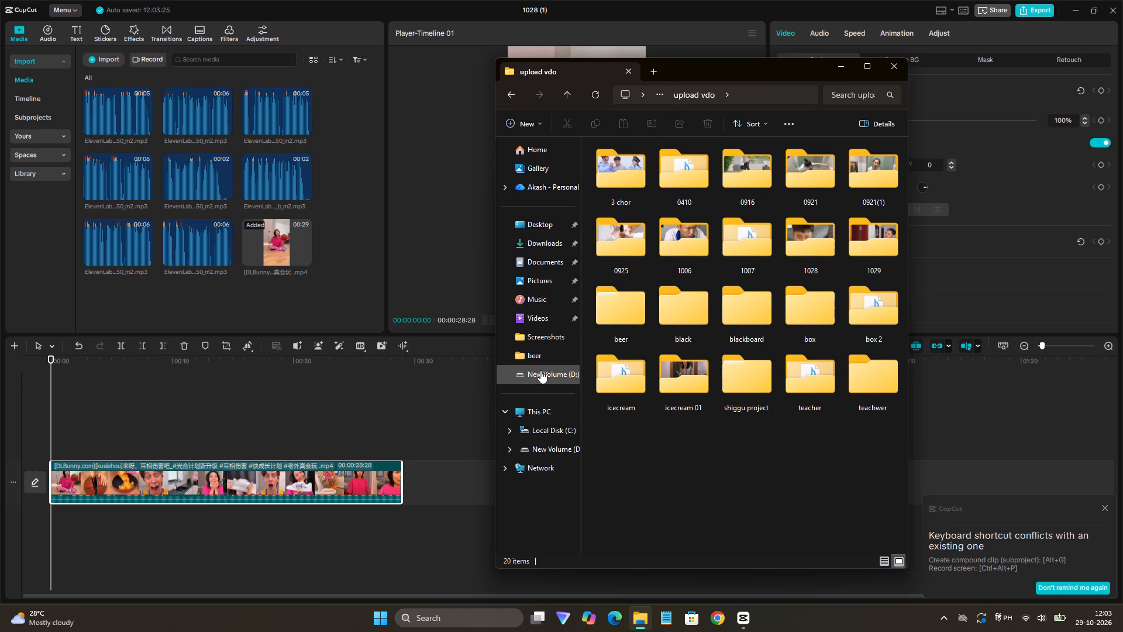
{"action": "left_click", "coordinate": [540, 370]}
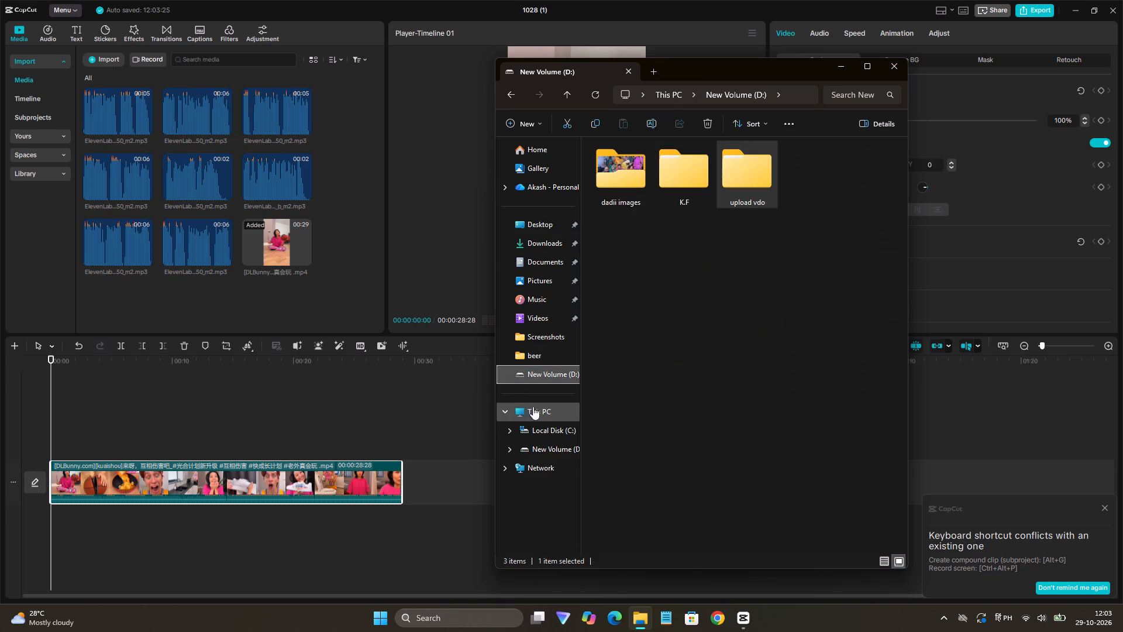
{"action": "left_click", "coordinate": [552, 371]}
{"action": "left_click", "coordinate": [552, 370]}
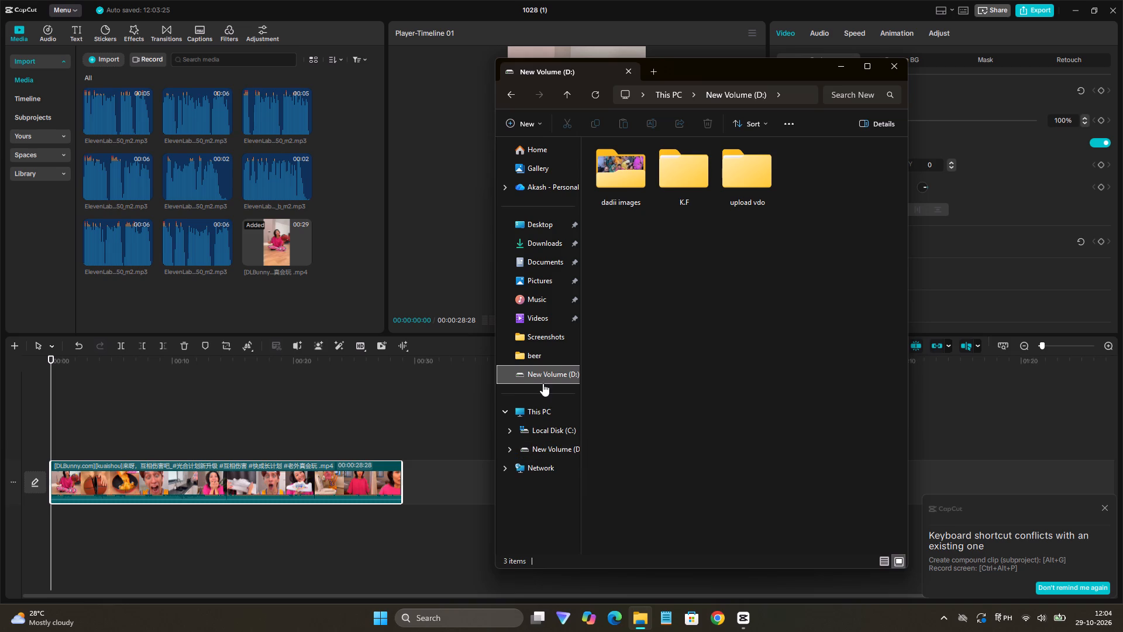
{"action": "double_click", "coordinate": [543, 377]}
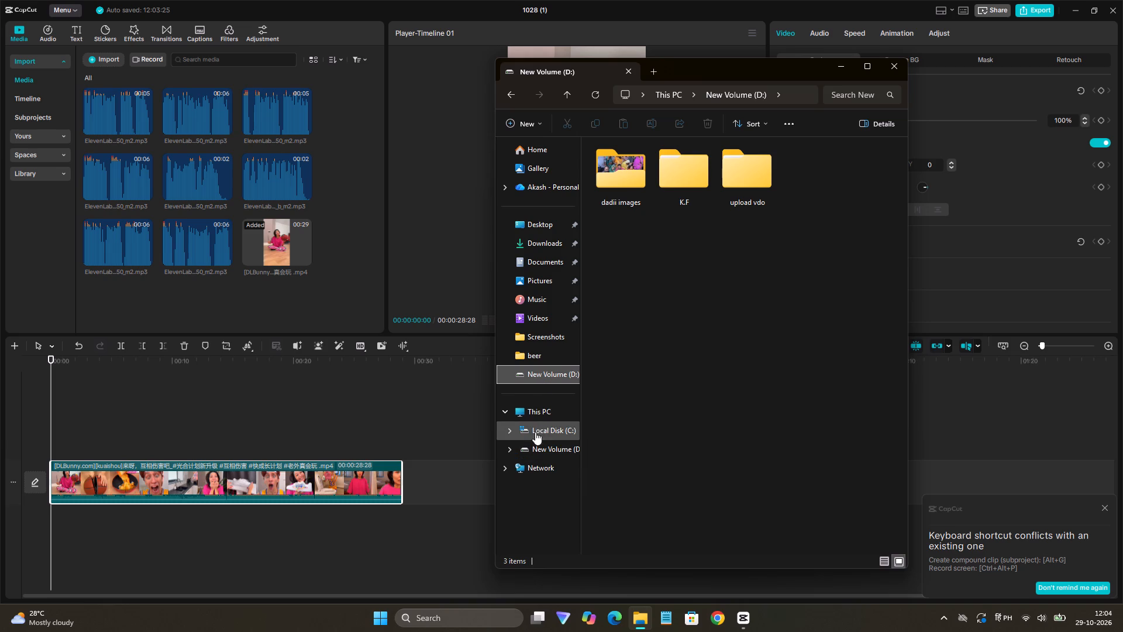
{"action": "left_click", "coordinate": [542, 445]}
{"action": "left_click", "coordinate": [542, 445]}
{"action": "double_click", "coordinate": [541, 446]}
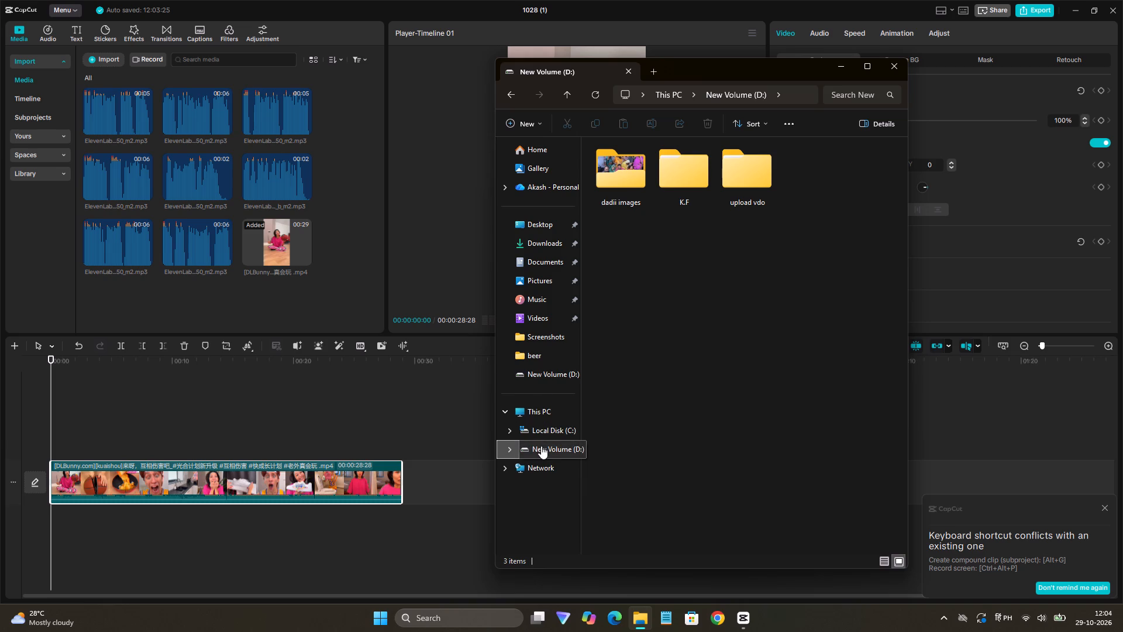
{"action": "scroll", "coordinate": [546, 469], "scroll_direction": "down", "scroll_amount": 2}
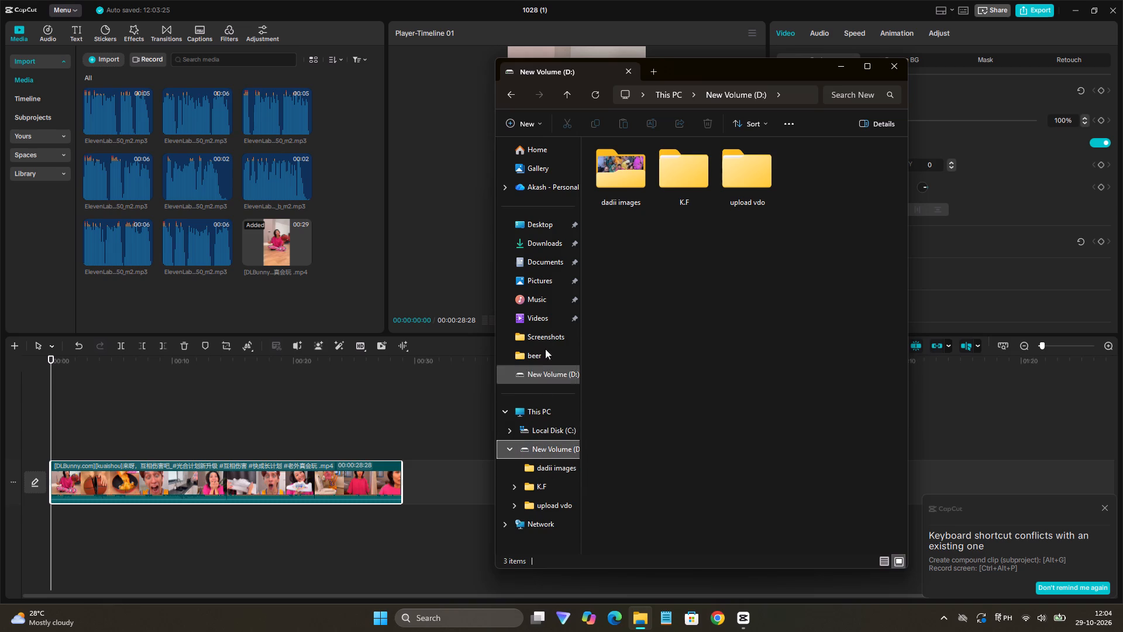
{"action": "left_click", "coordinate": [544, 296]}
{"action": "left_click", "coordinate": [546, 321]}
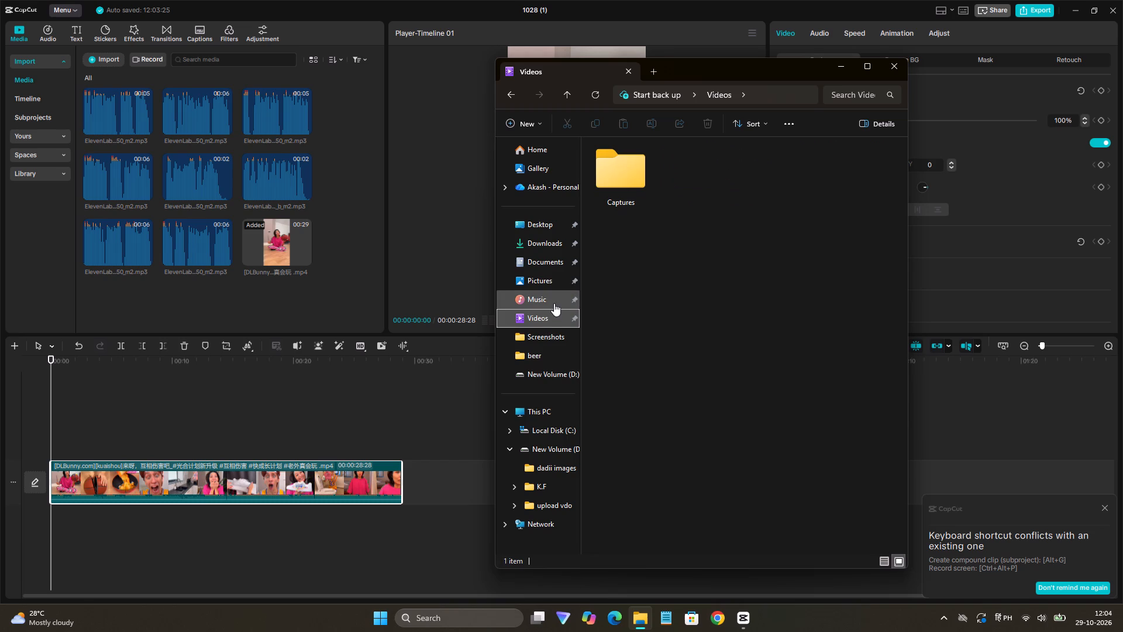
{"action": "left_click", "coordinate": [552, 277]}
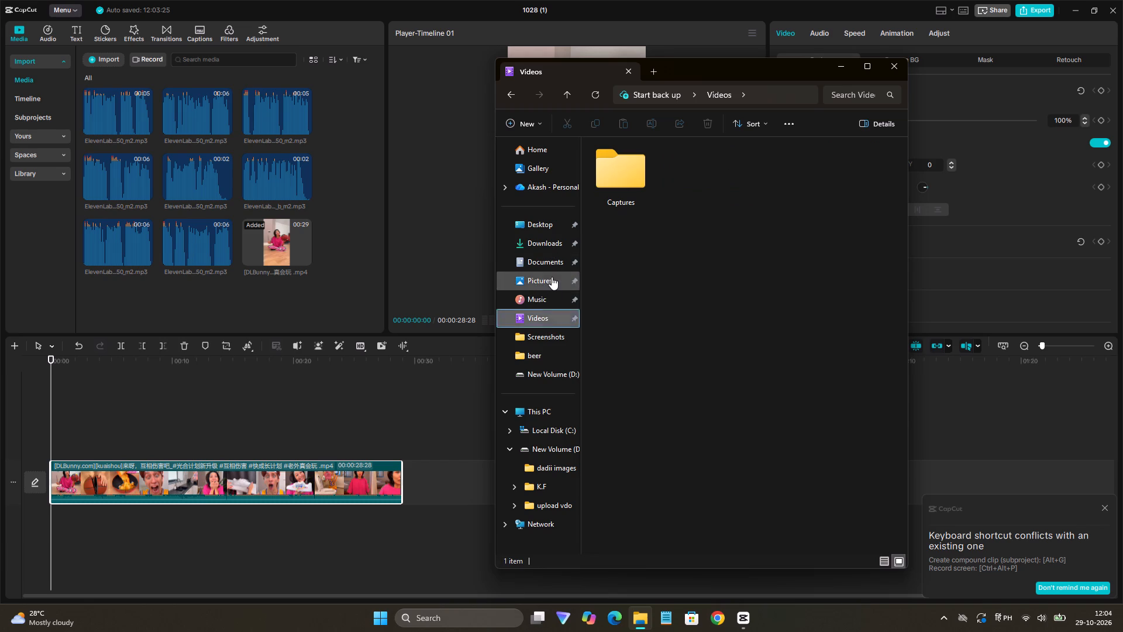
{"action": "left_click", "coordinate": [548, 292]}
{"action": "left_click", "coordinate": [545, 312]}
{"action": "left_click", "coordinate": [544, 338]}
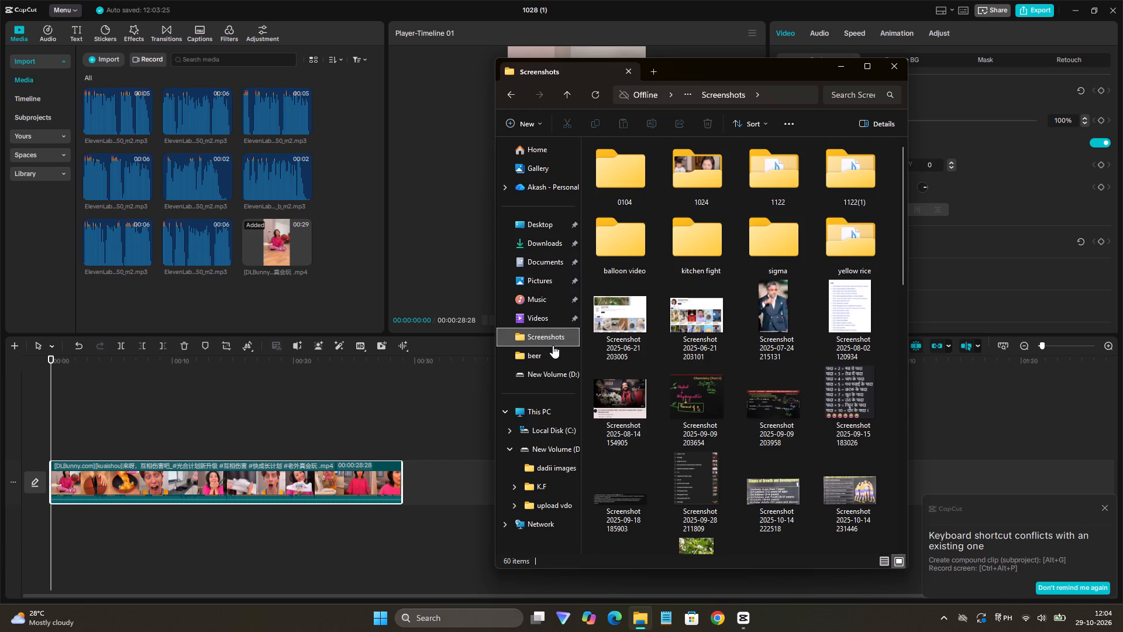
{"action": "scroll", "coordinate": [654, 362], "scroll_direction": "down", "scroll_amount": 8}
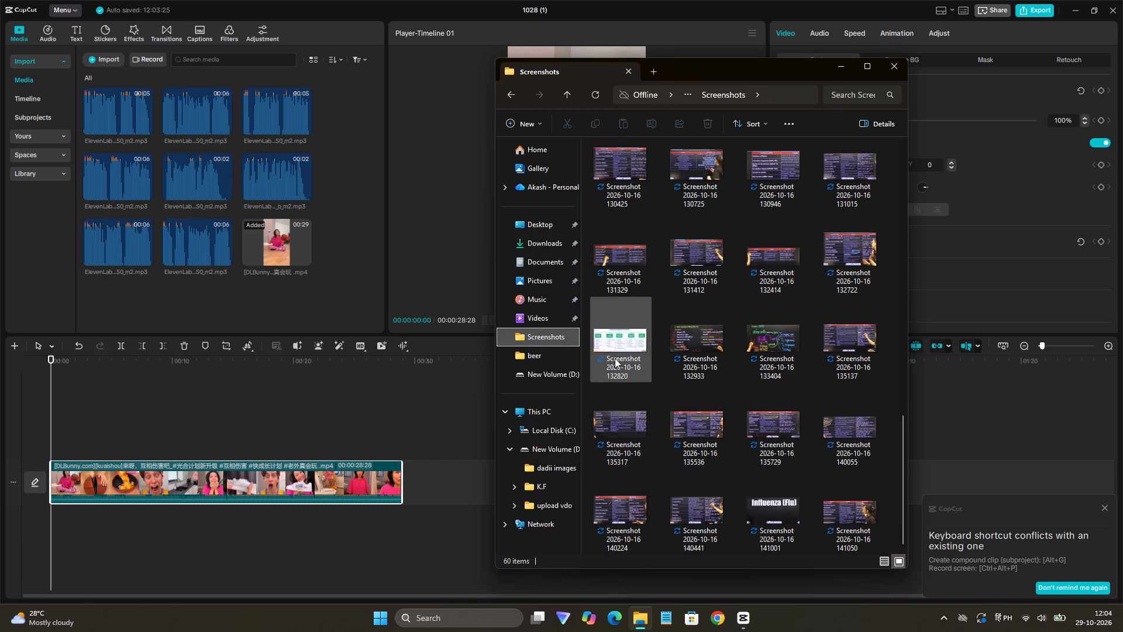
{"action": "left_click", "coordinate": [555, 374]}
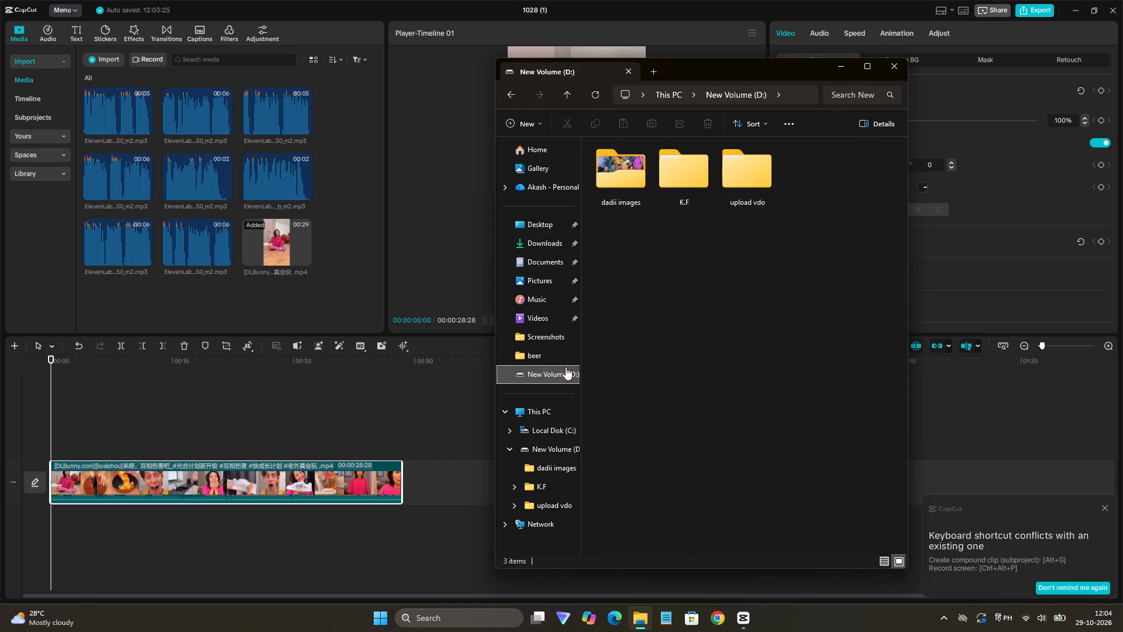
{"action": "double_click", "coordinate": [755, 186]}
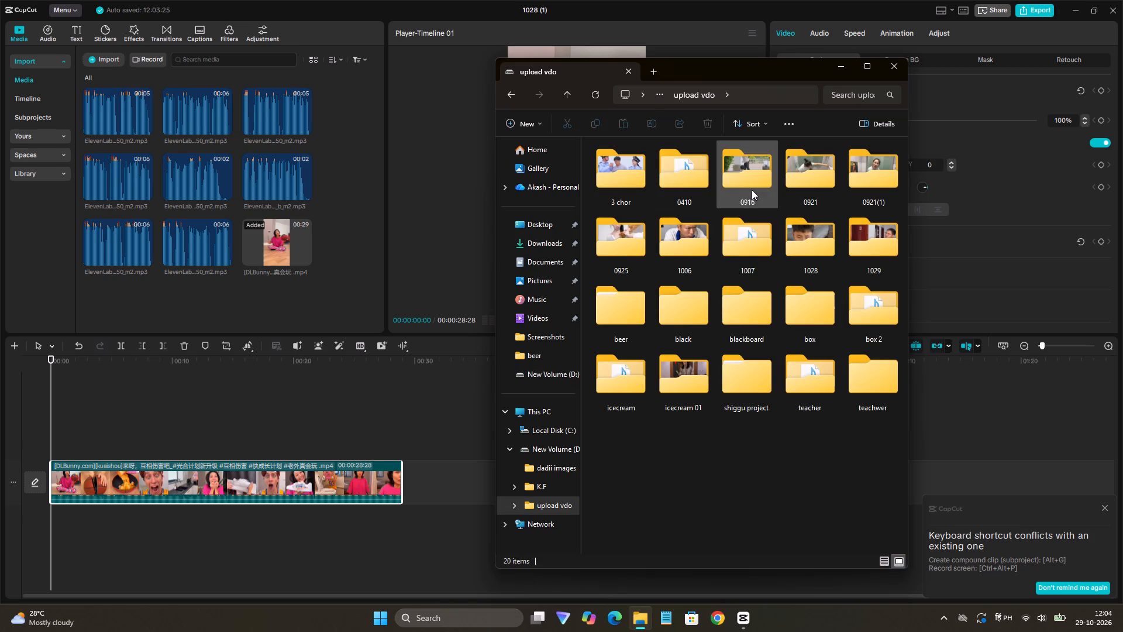
{"action": "left_click", "coordinate": [513, 97]}
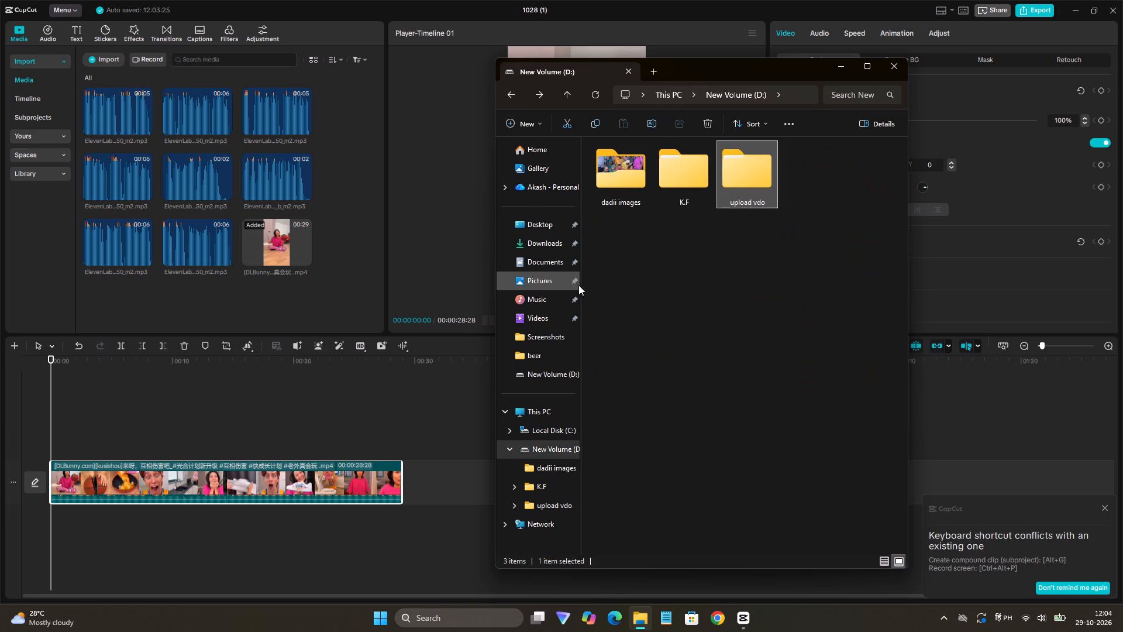
{"action": "left_click", "coordinate": [545, 376]}
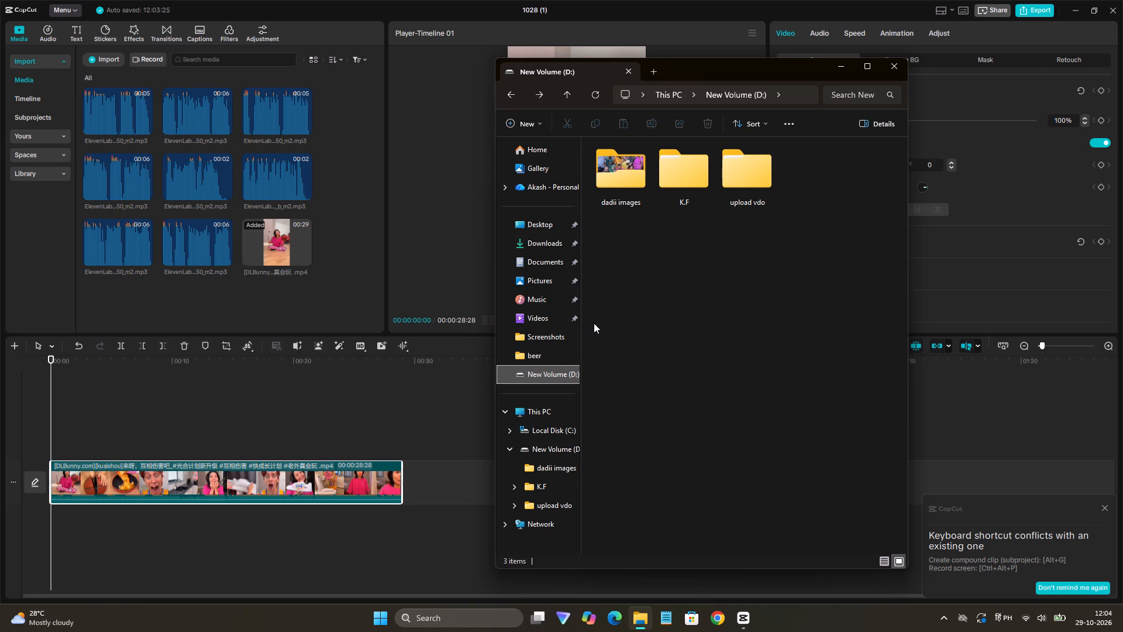
Undo the last three file operations to bring the voice music folder back to New Volume (D:).
{"action": "key", "text": "ctrl+z"}
{"action": "key", "text": "ctrl+z"}
{"action": "key", "text": "ctrl+z"}
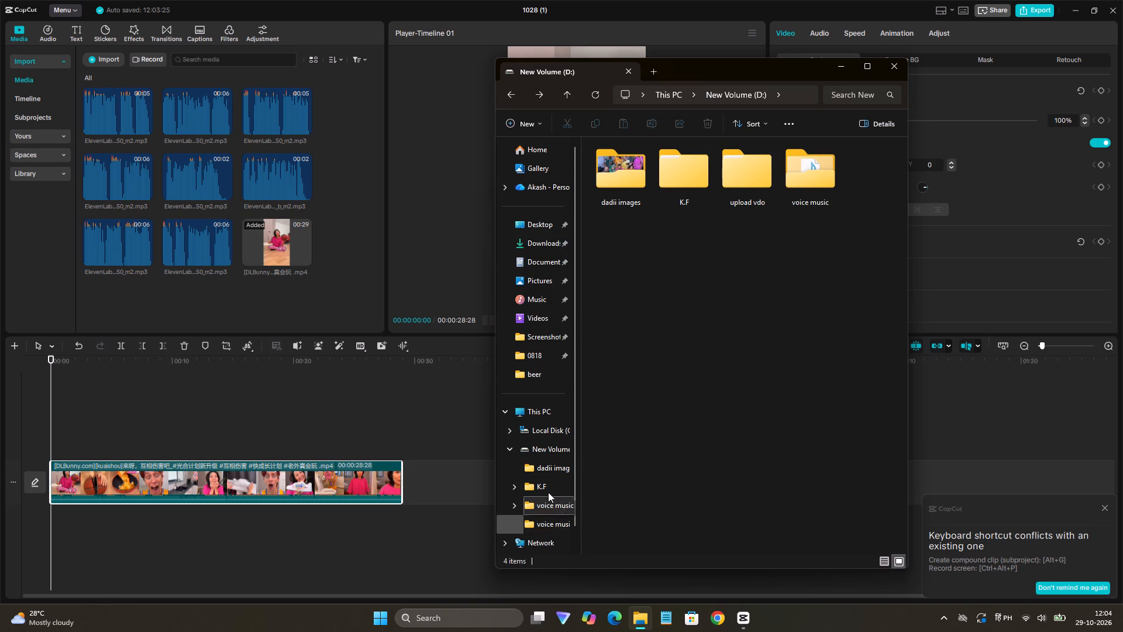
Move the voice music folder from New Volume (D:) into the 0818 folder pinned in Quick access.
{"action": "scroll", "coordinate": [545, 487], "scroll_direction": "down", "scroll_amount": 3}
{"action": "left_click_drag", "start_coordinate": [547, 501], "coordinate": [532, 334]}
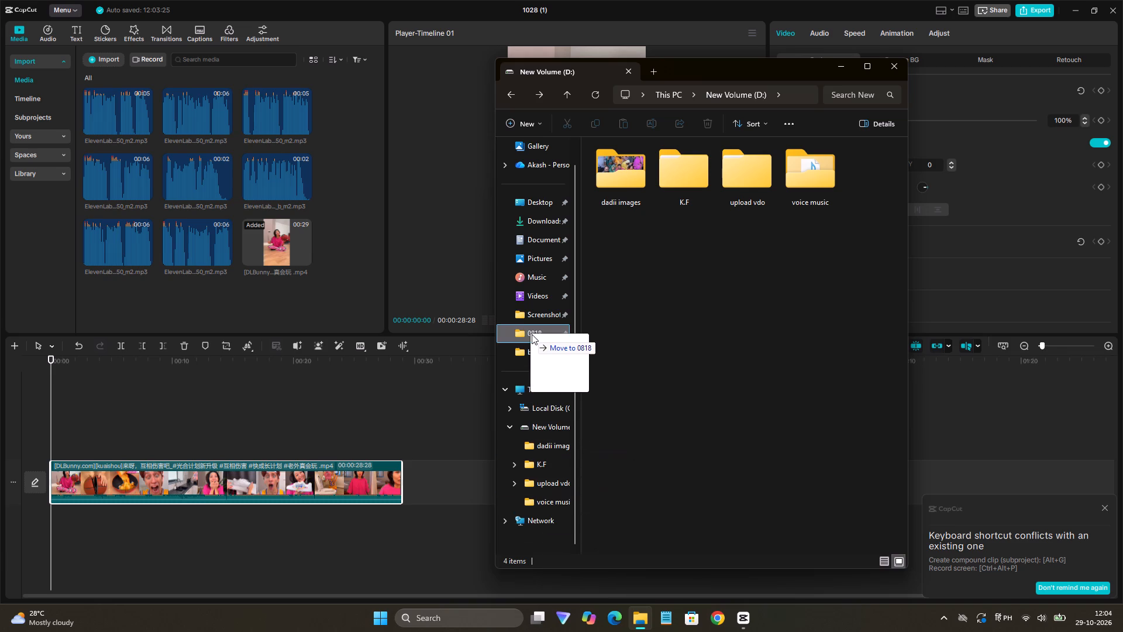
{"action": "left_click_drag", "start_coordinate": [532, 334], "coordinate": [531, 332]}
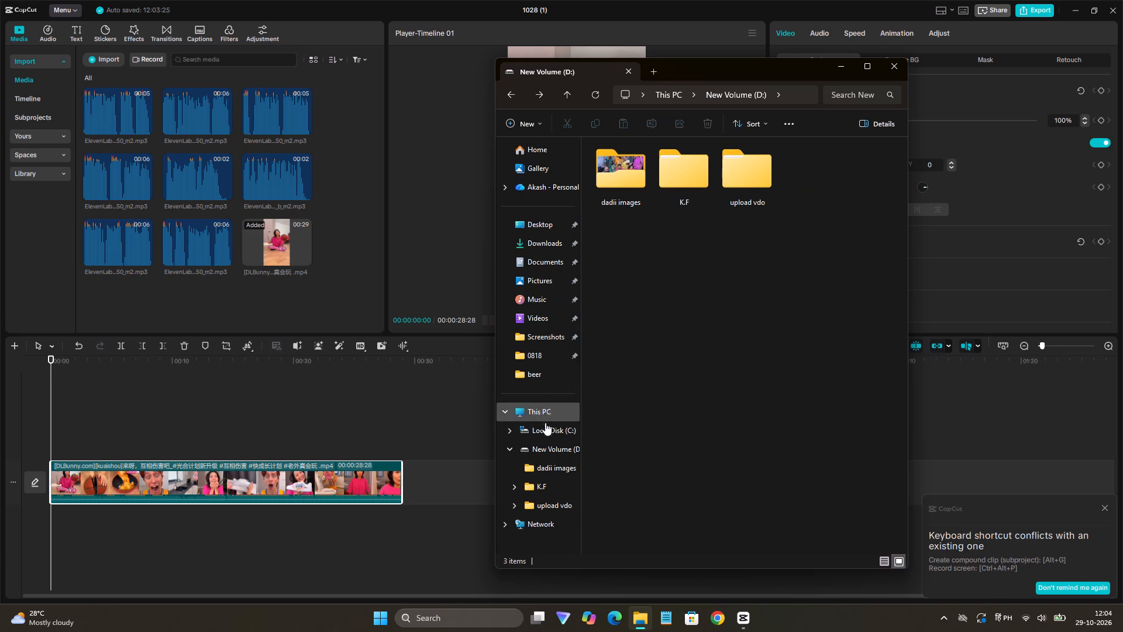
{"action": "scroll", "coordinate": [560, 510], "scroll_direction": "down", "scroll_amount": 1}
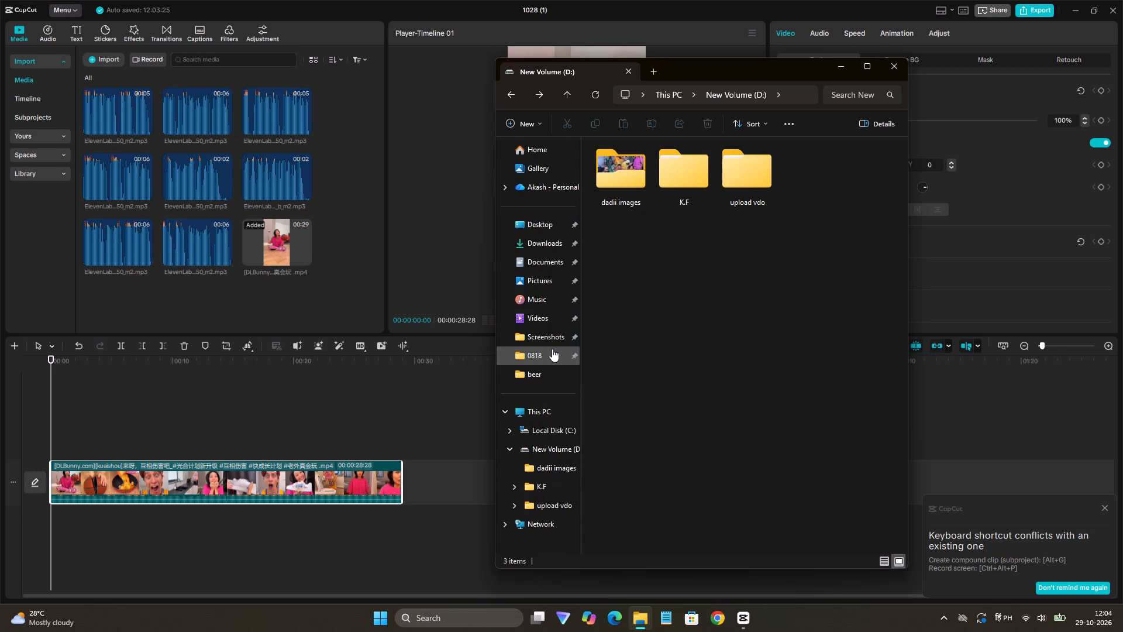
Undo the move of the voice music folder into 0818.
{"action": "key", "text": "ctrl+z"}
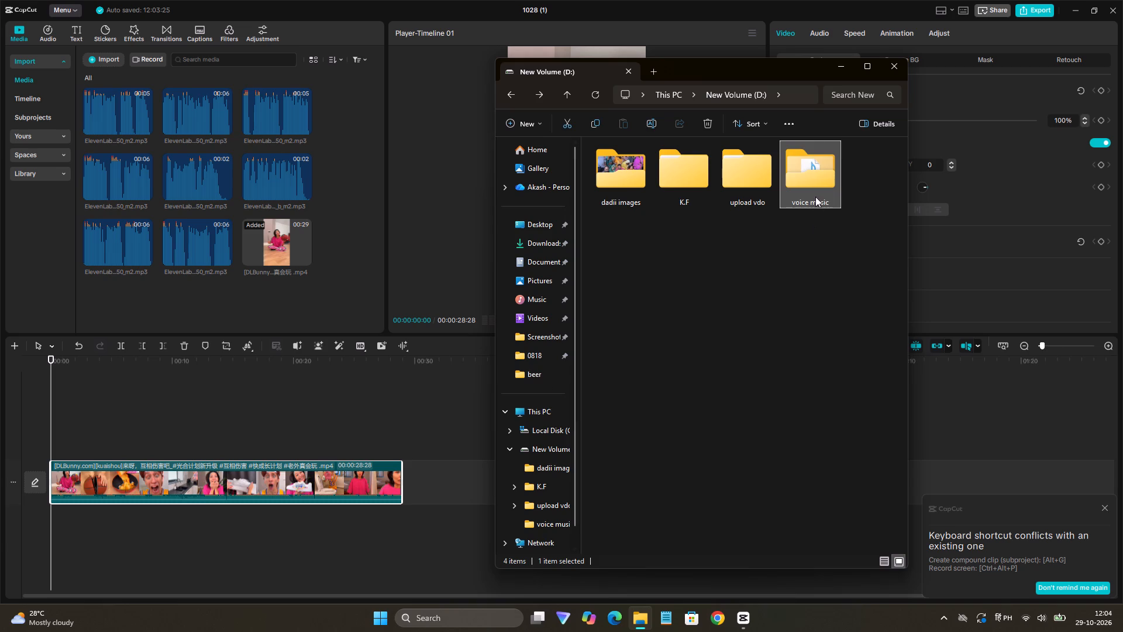
Pin the voice music folder on New Volume (D:) to Quick access.
{"action": "right_click_drag", "start_coordinate": [815, 195], "coordinate": [816, 200]}
{"action": "left_click", "coordinate": [788, 259]}
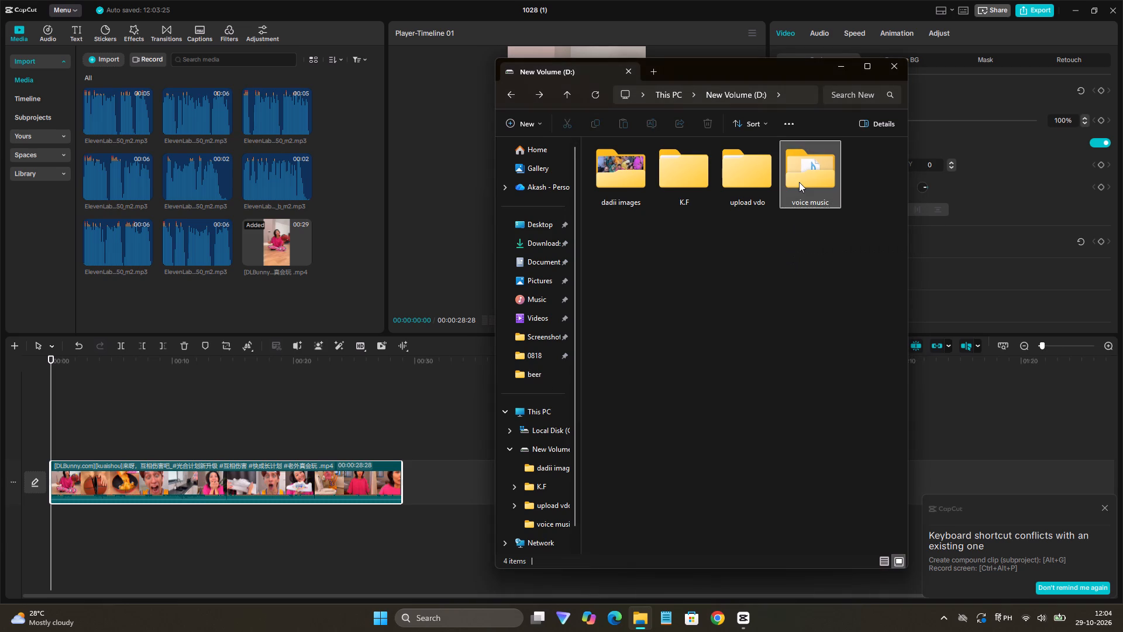
{"action": "right_click", "coordinate": [799, 182]}
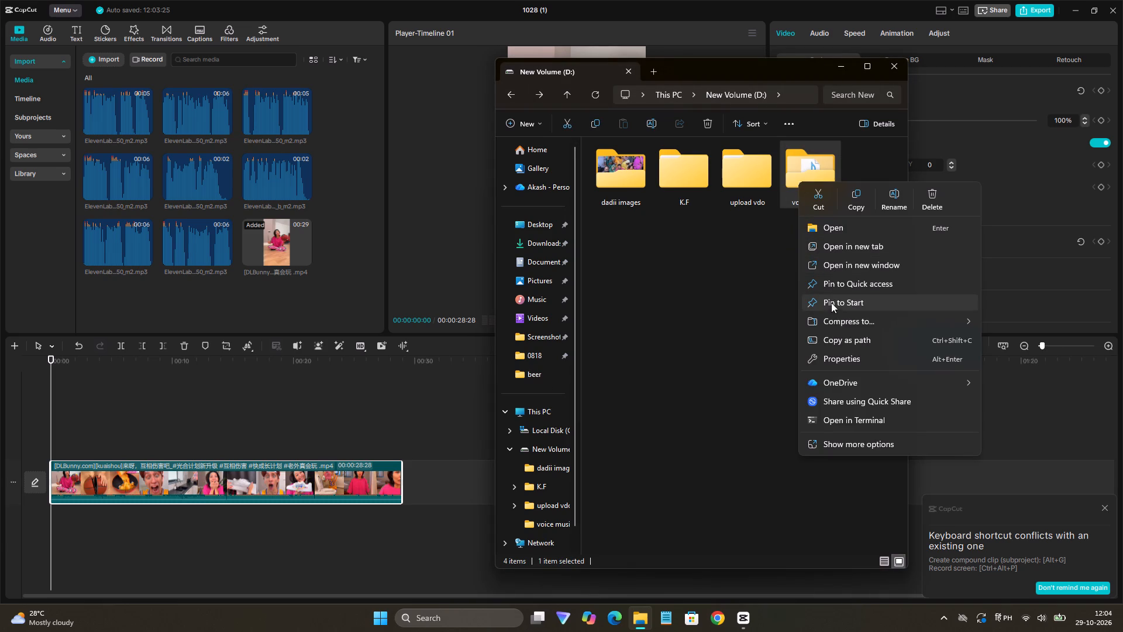
{"action": "left_click", "coordinate": [835, 287]}
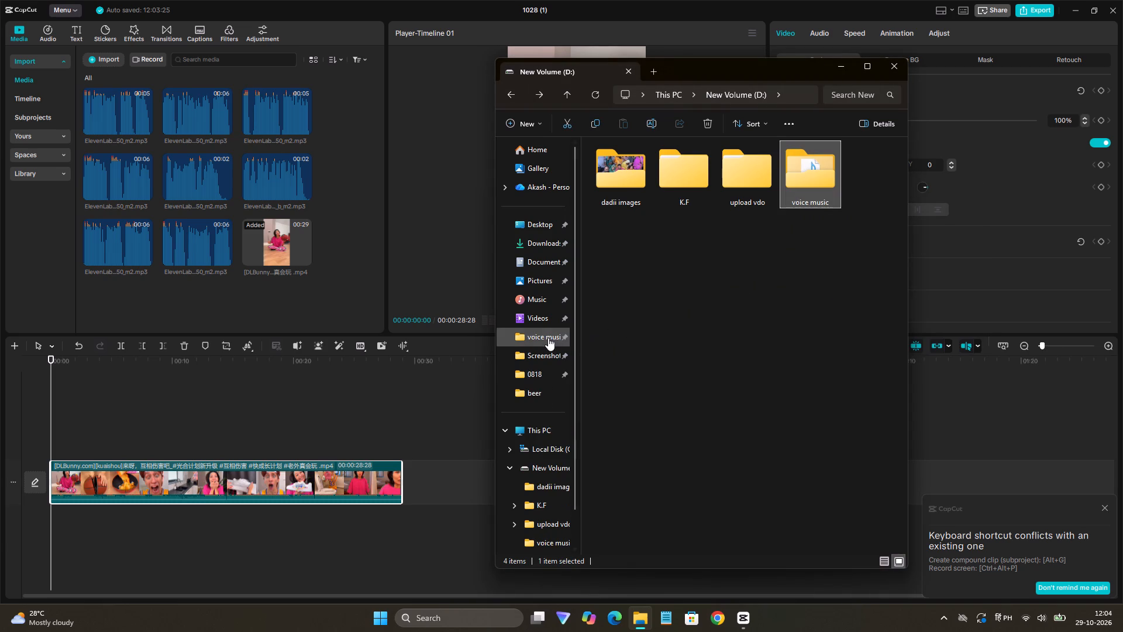
Import the pinned voice music folder into the CapCut project's media and close the File Explorer window.
{"action": "left_click_drag", "start_coordinate": [544, 331], "coordinate": [196, 280]}
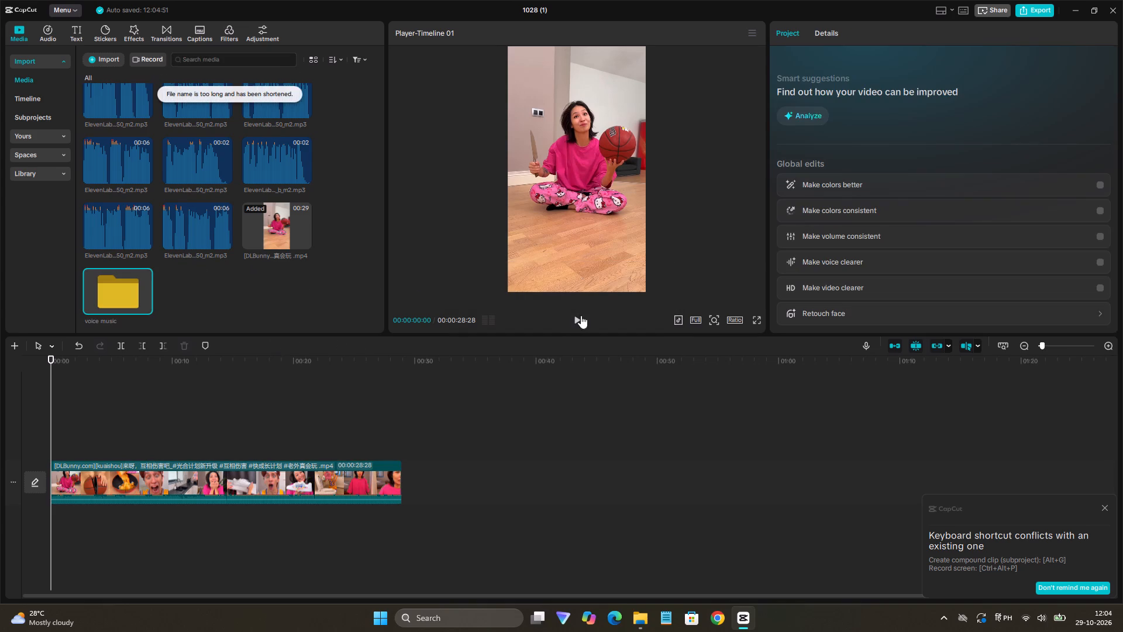
{"action": "left_click", "coordinate": [648, 623]}
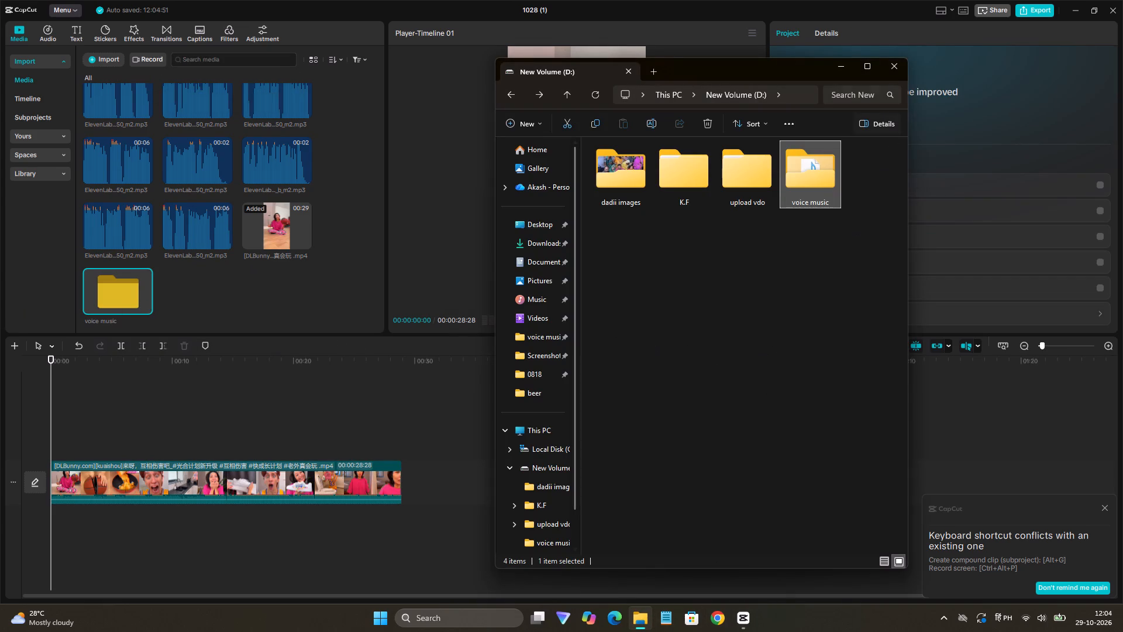
{"action": "left_click", "coordinate": [892, 70]}
Open the imported voice music folder in the project media and look through its sound files.
{"action": "double_click", "coordinate": [113, 291]}
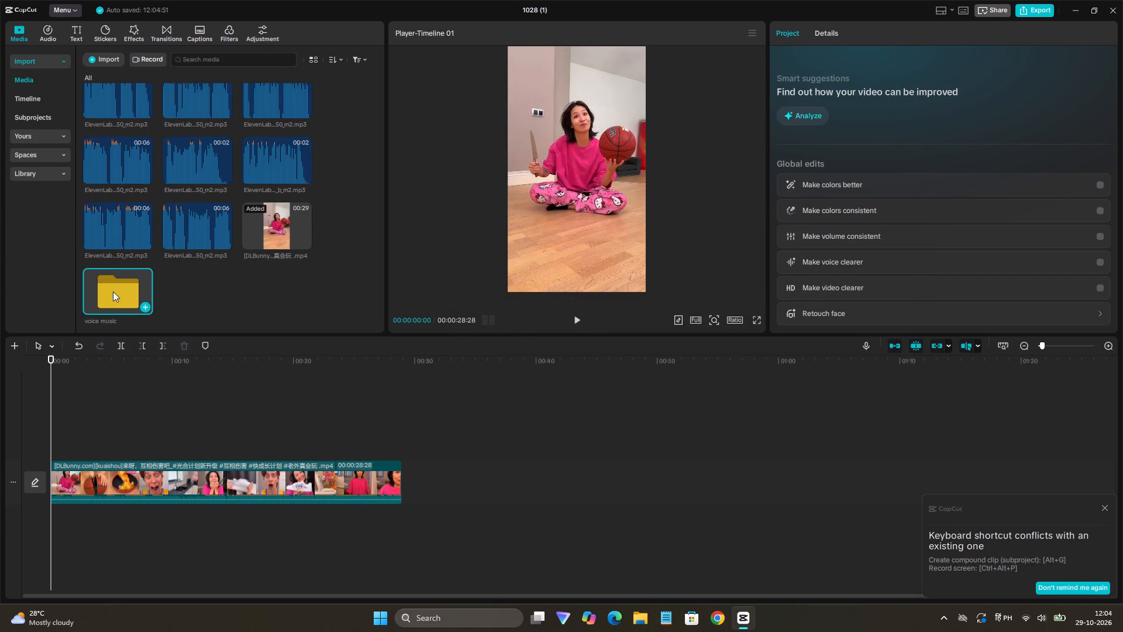
{"action": "scroll", "coordinate": [116, 209], "scroll_direction": "down", "scroll_amount": 6}
{"action": "scroll", "coordinate": [106, 189], "scroll_direction": "up", "scroll_amount": 19}
{"action": "scroll", "coordinate": [153, 169], "scroll_direction": "down", "scroll_amount": 10}
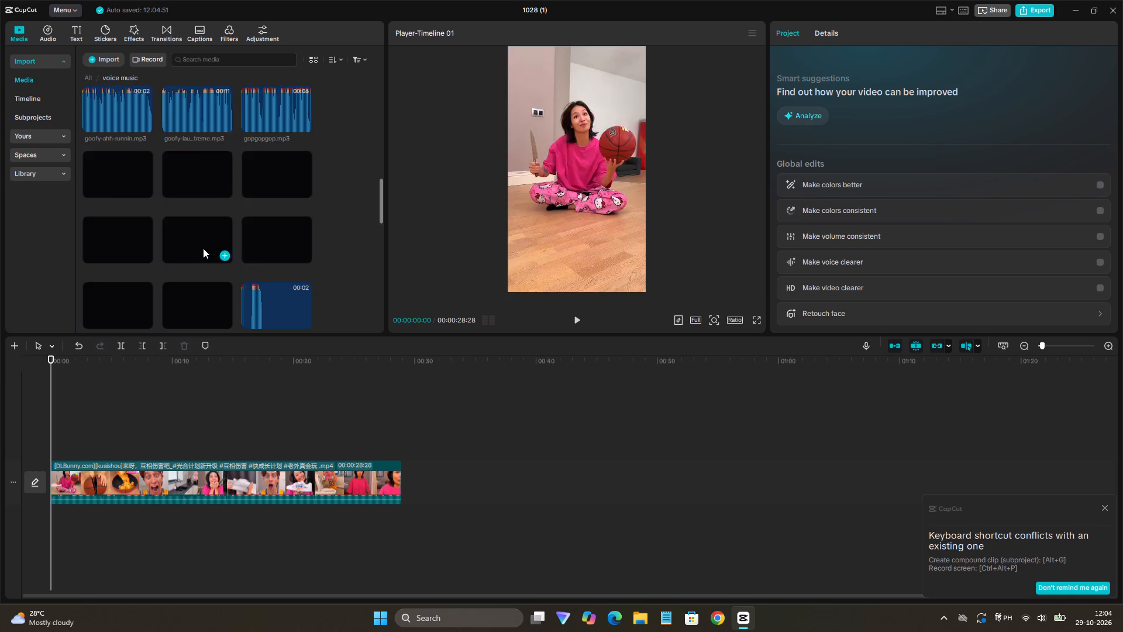
{"action": "scroll", "coordinate": [206, 240], "scroll_direction": "down", "scroll_amount": 11}
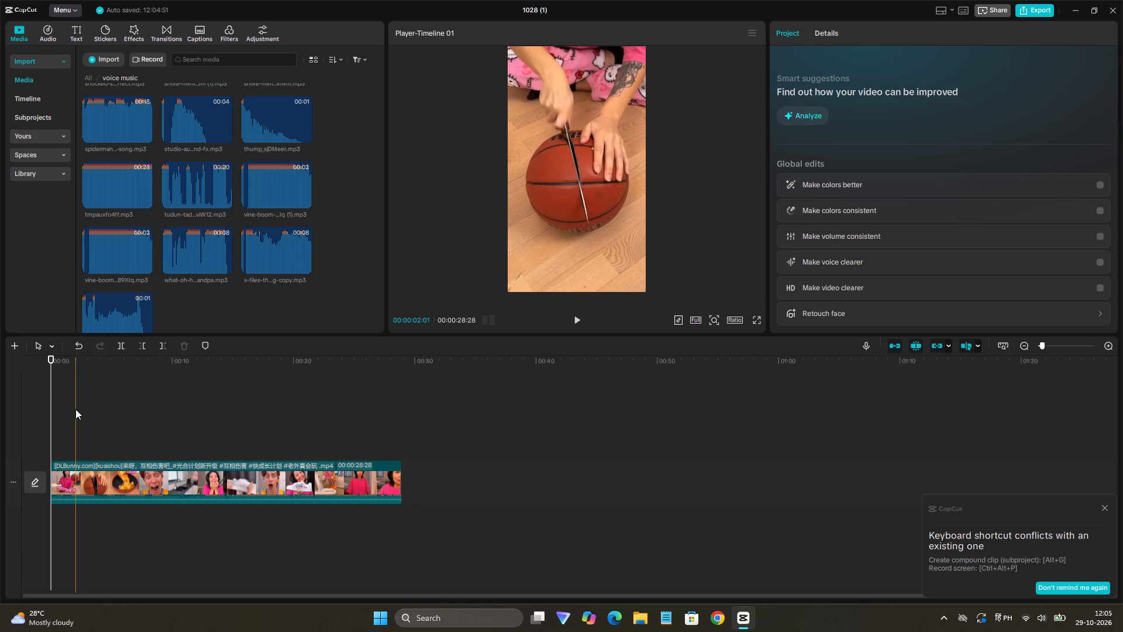
{"action": "scroll", "coordinate": [75, 410], "scroll_direction": "up", "scroll_amount": 15, "text": "ctrl"}
{"action": "scroll", "coordinate": [26, 384], "scroll_direction": "up", "scroll_amount": 8, "text": "ctrl"}
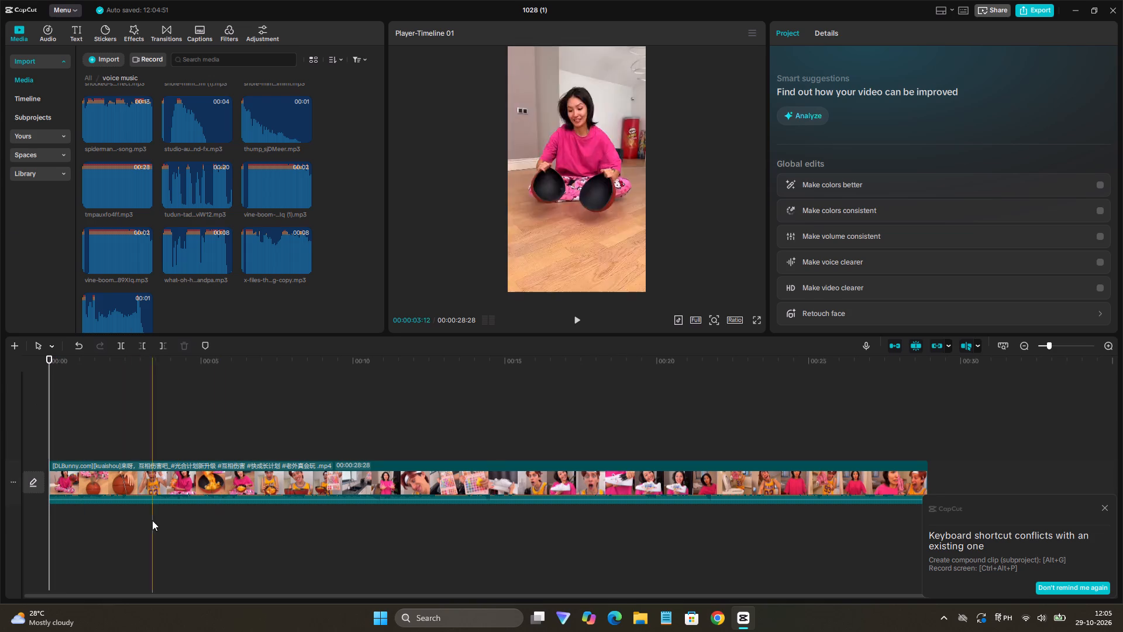
Mute the main video track and play the timeline from the start to check it.
{"action": "key", "text": "space"}
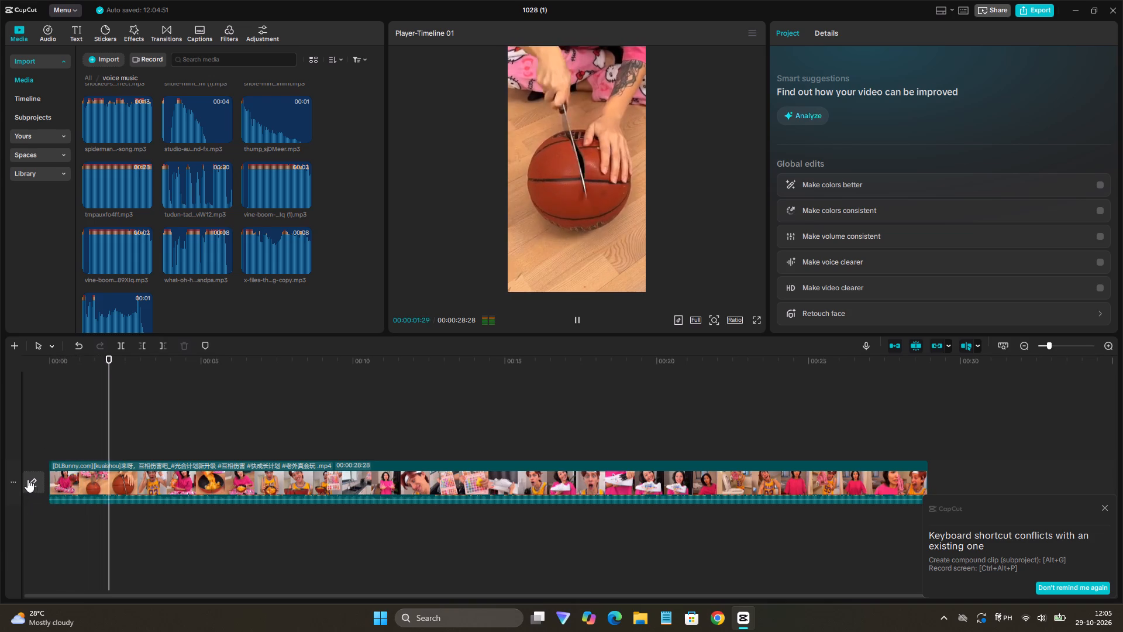
{"action": "left_click", "coordinate": [13, 481]}
{"action": "left_click", "coordinate": [30, 520]}
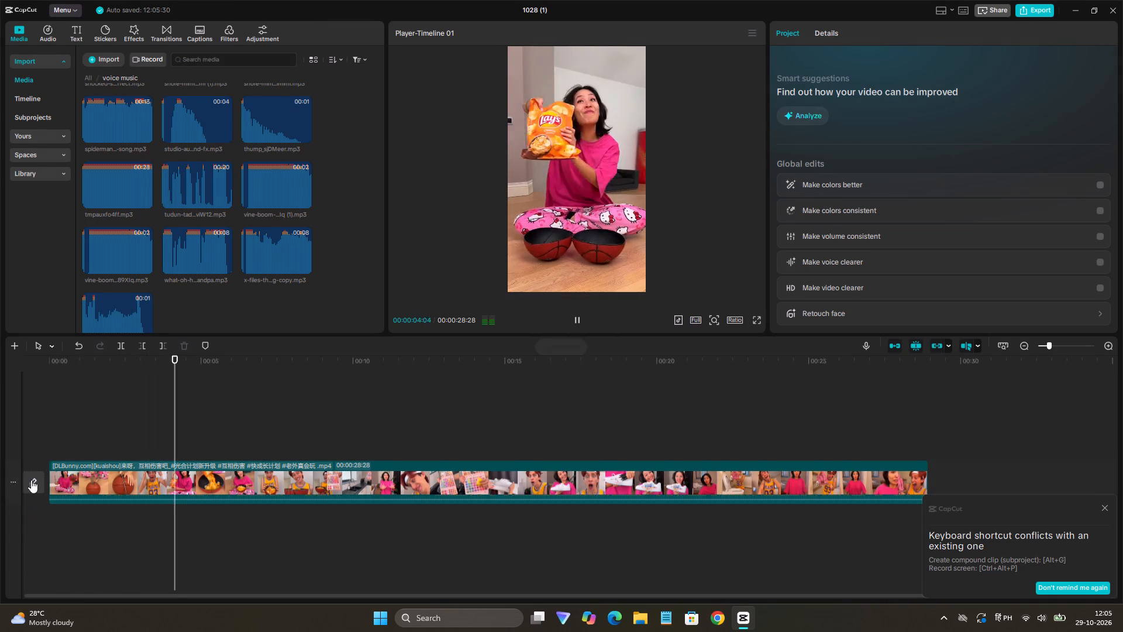
{"action": "left_click", "coordinate": [47, 456]}
{"action": "left_click", "coordinate": [51, 456]}
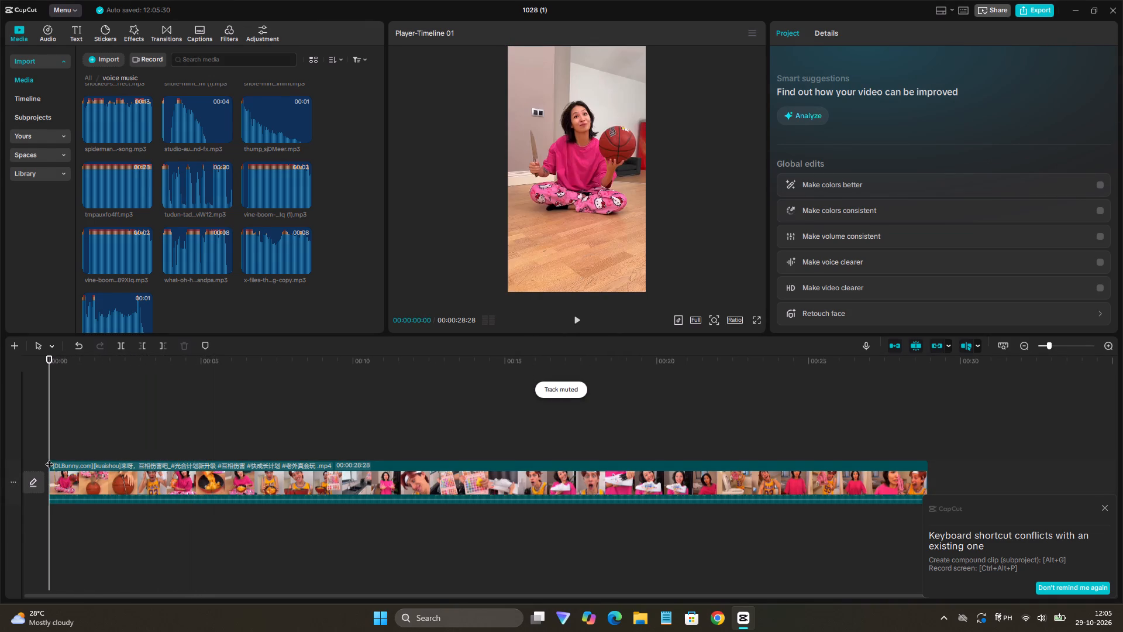
{"action": "key", "text": "space"}
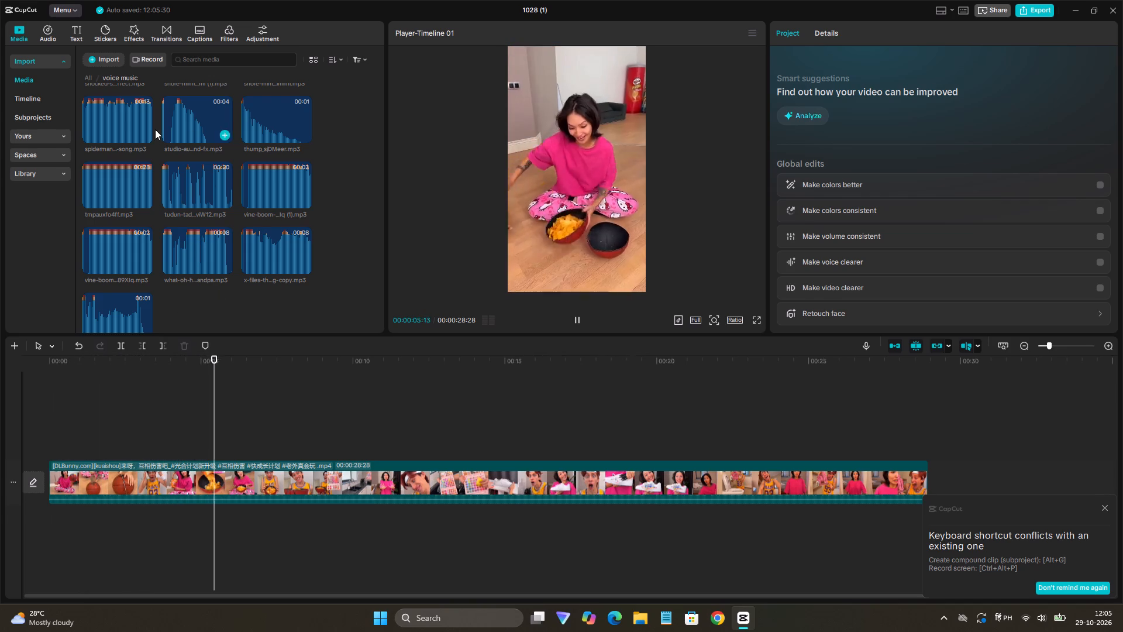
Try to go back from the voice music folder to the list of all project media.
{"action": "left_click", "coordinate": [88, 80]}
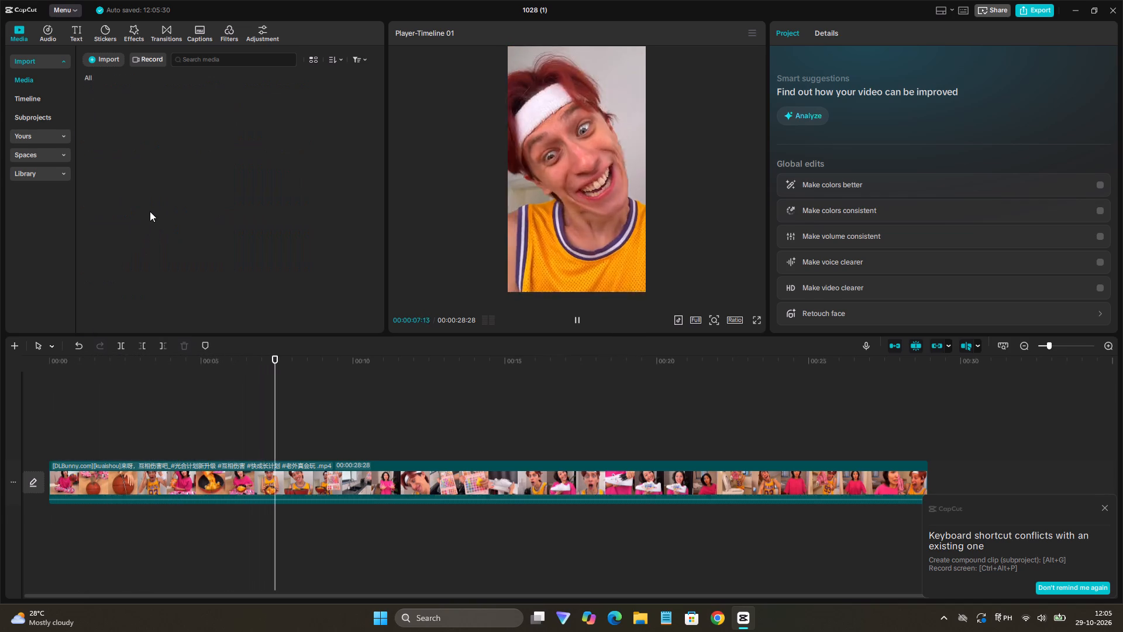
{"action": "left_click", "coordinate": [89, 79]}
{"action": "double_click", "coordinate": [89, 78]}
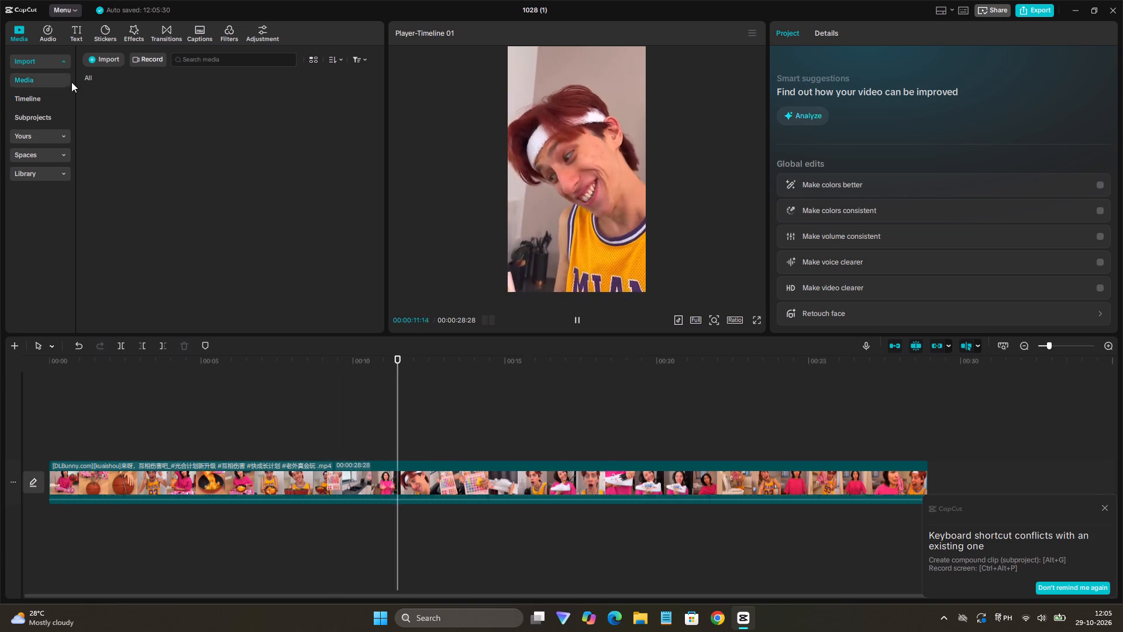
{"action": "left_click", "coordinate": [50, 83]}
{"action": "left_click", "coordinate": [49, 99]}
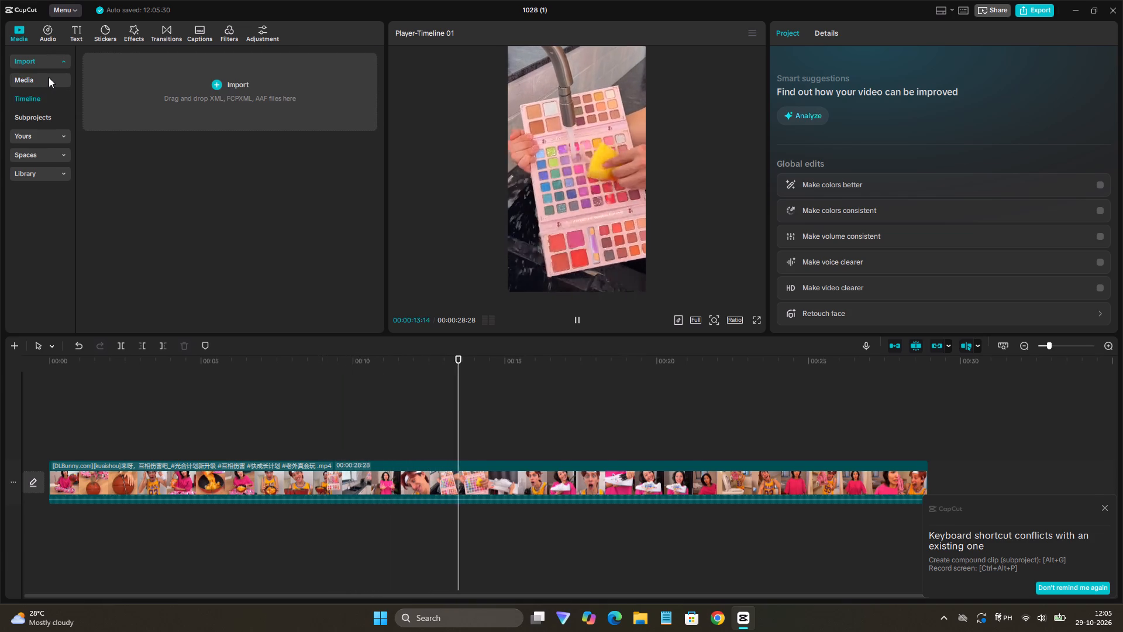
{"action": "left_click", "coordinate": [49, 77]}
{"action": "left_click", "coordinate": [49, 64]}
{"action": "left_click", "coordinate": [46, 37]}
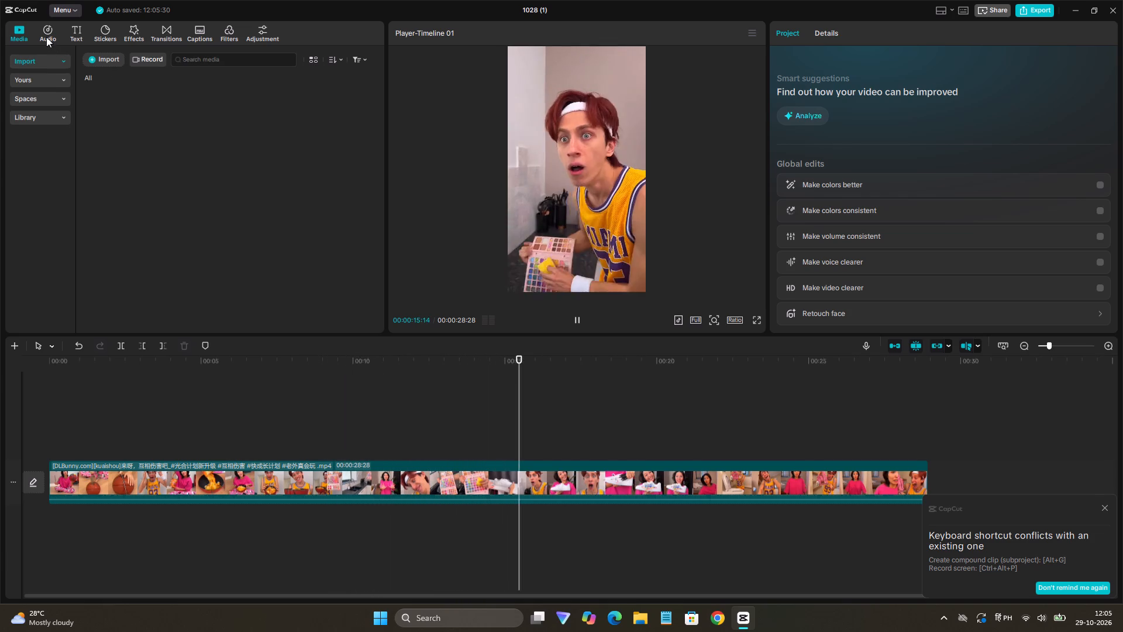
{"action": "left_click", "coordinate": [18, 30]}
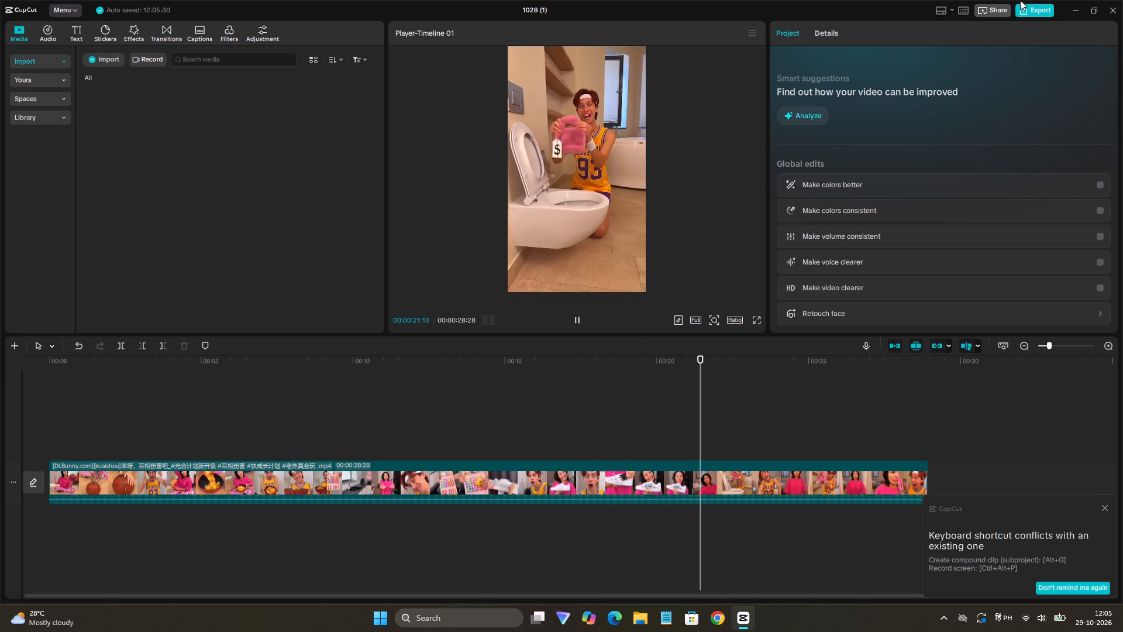
Close the current project and reopen project 1028 (1) from the CapCut home screen.
{"action": "left_click", "coordinate": [1112, 8]}
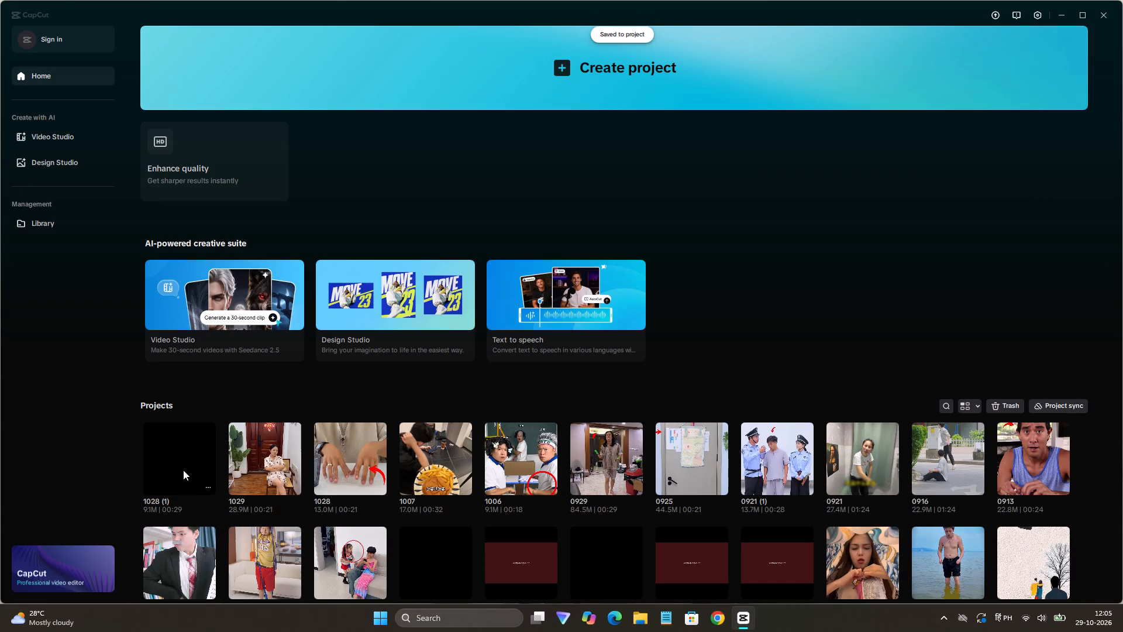
{"action": "left_click", "coordinate": [183, 470]}
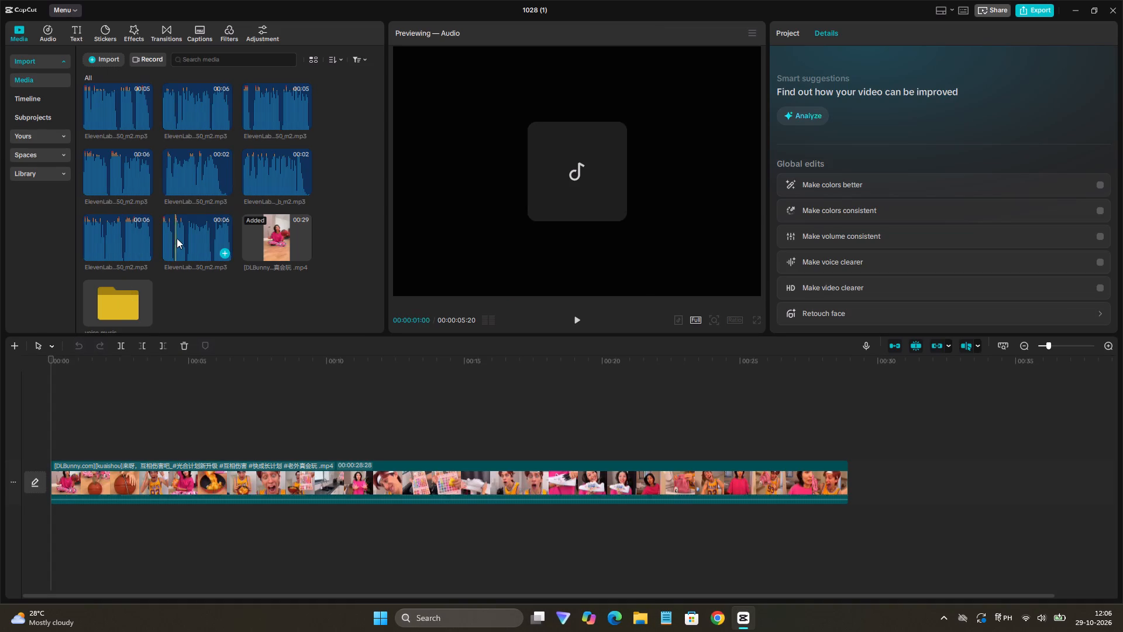
Preview the last two ElevenLabs voice clips in the project media and delete the last one, just before the video.
{"action": "left_click", "coordinate": [177, 238]}
{"action": "key", "text": "space"}
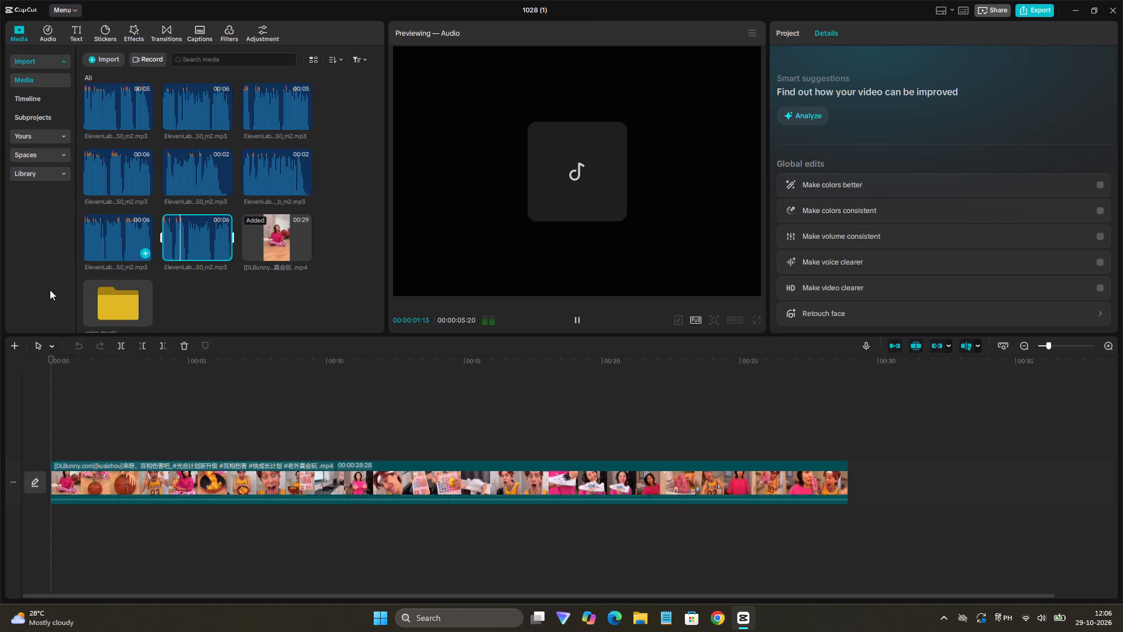
{"action": "left_click", "coordinate": [96, 233]}
{"action": "key", "text": "space"}
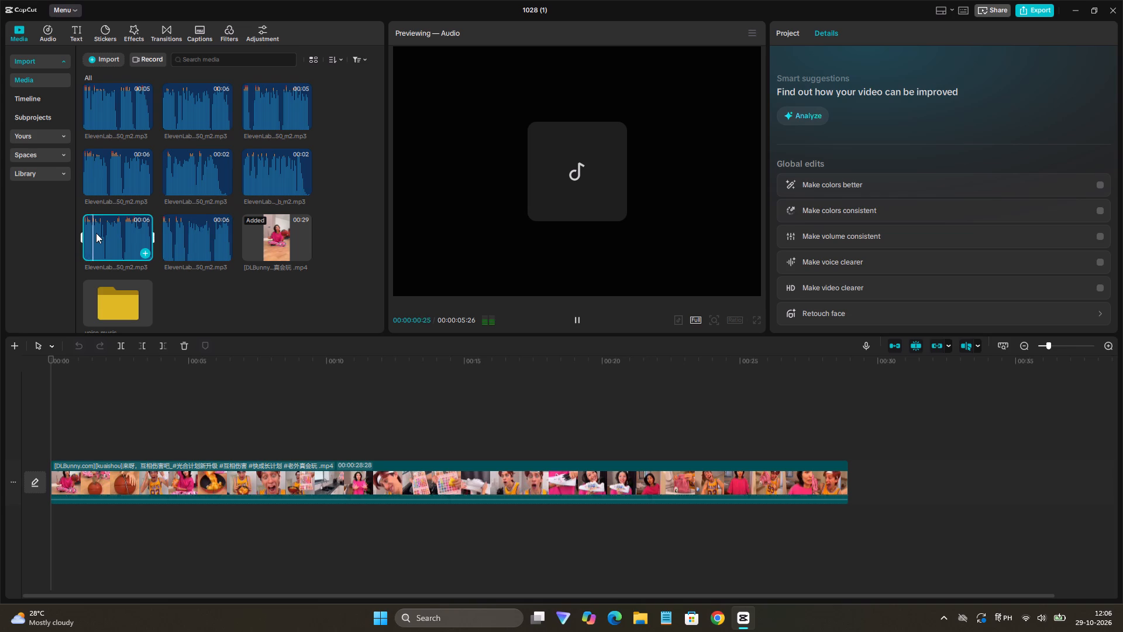
{"action": "left_click", "coordinate": [177, 250]}
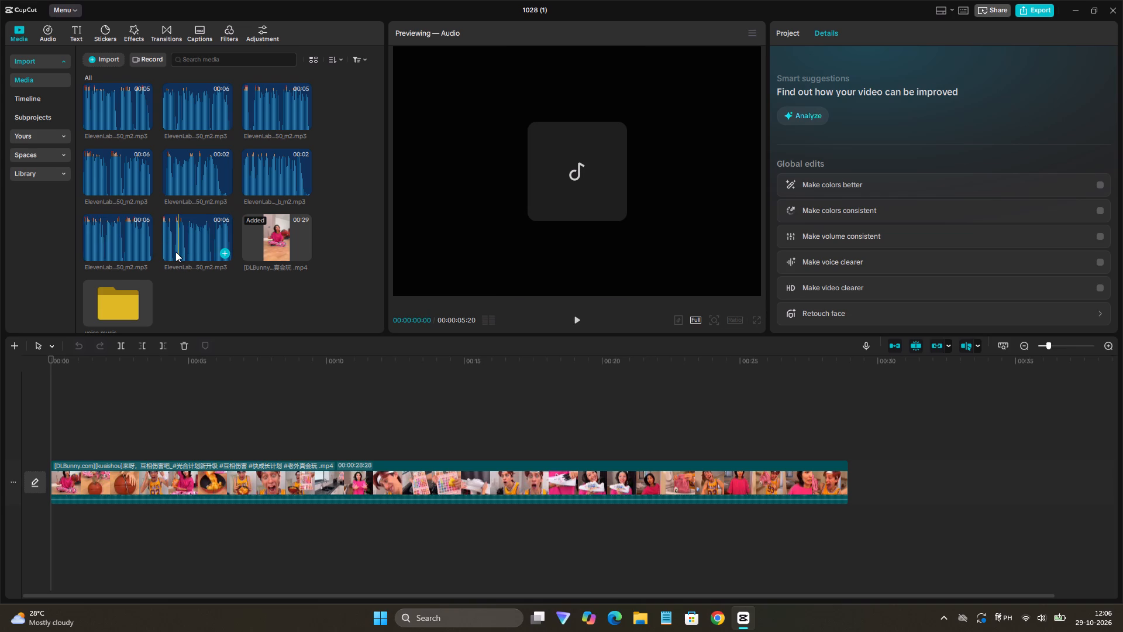
{"action": "left_click", "coordinate": [175, 252]}
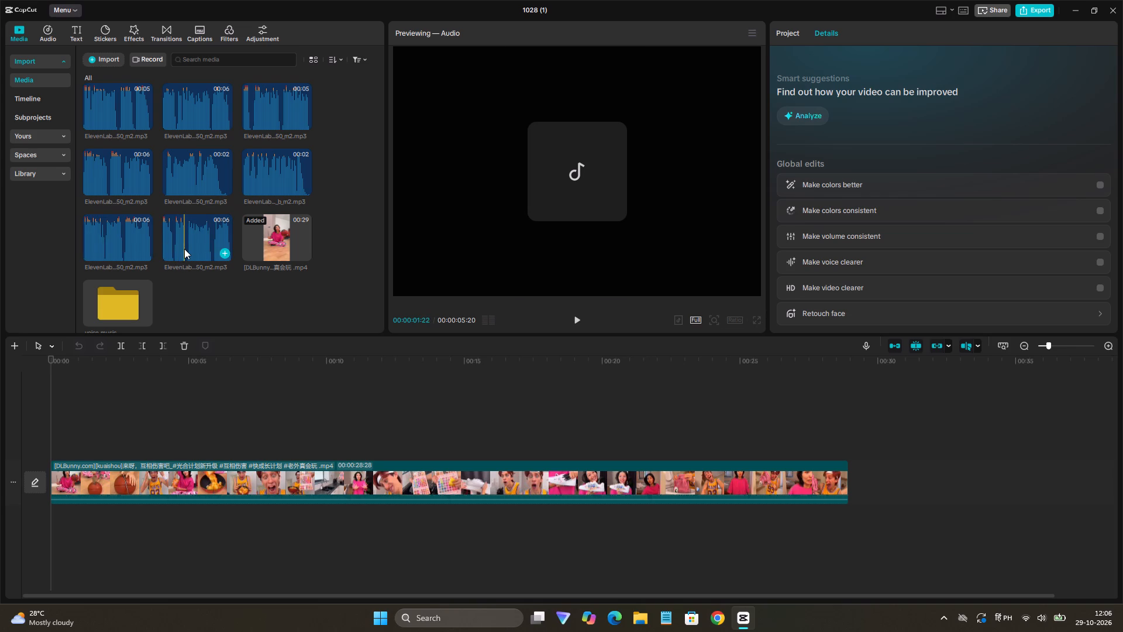
{"action": "double_click", "coordinate": [184, 249]}
{"action": "key", "text": "BackSpace"}
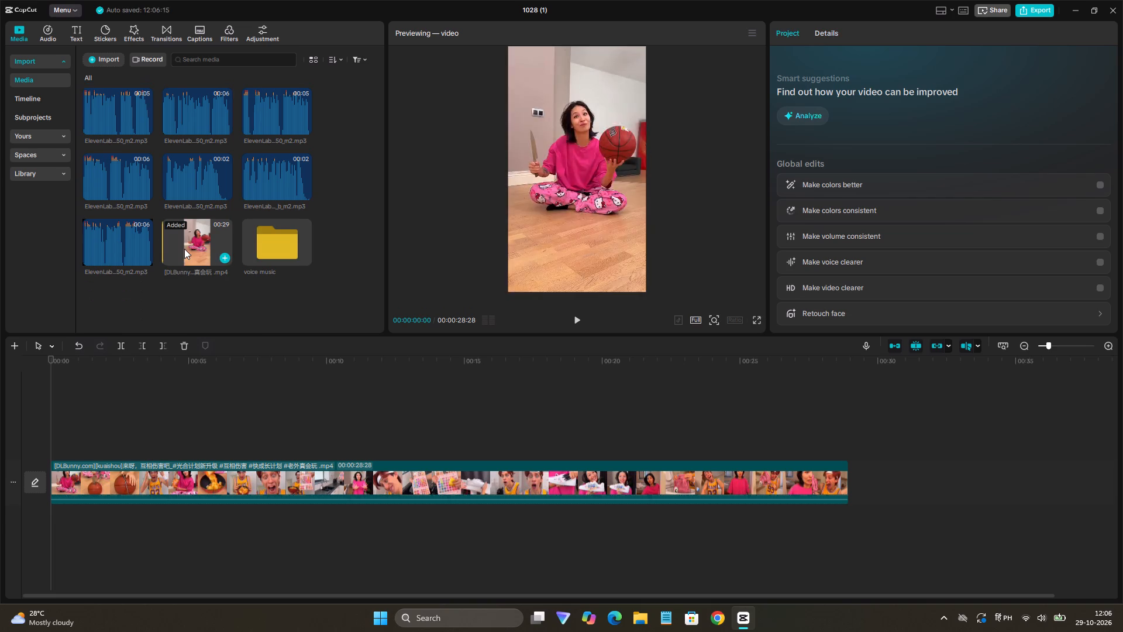
Place the 2-second ElevenLabs clip ending in _b_m2.mp3 at 00:00 on an audio track below the video.
{"action": "left_click", "coordinate": [113, 249]}
{"action": "left_click_drag", "start_coordinate": [275, 181], "coordinate": [247, 223]}
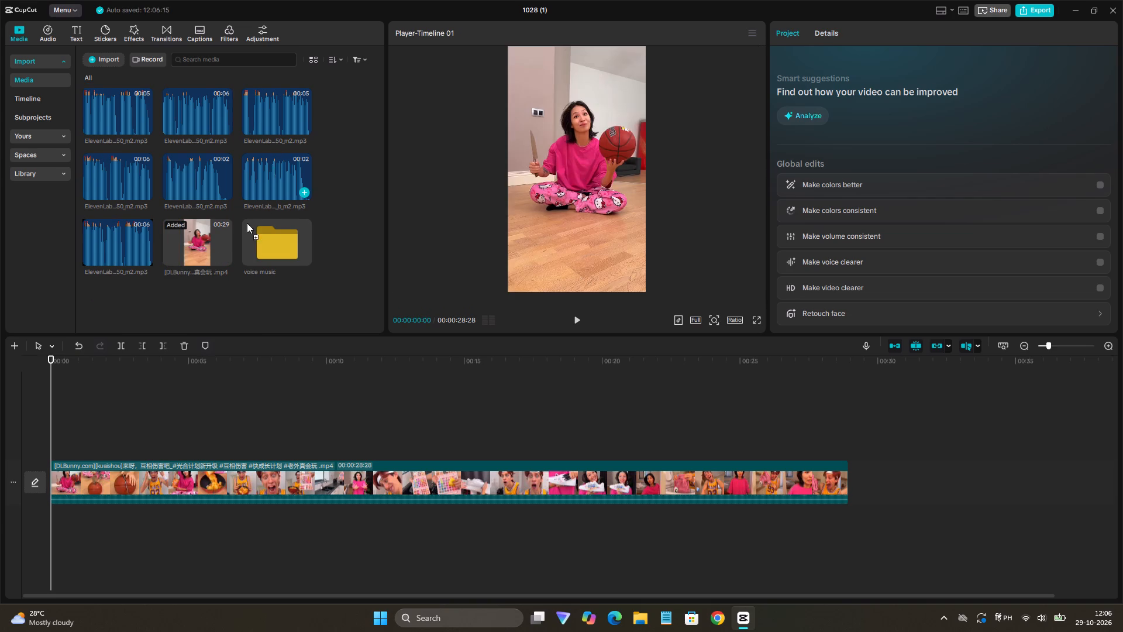
{"action": "left_click_drag", "start_coordinate": [247, 223], "coordinate": [52, 528]}
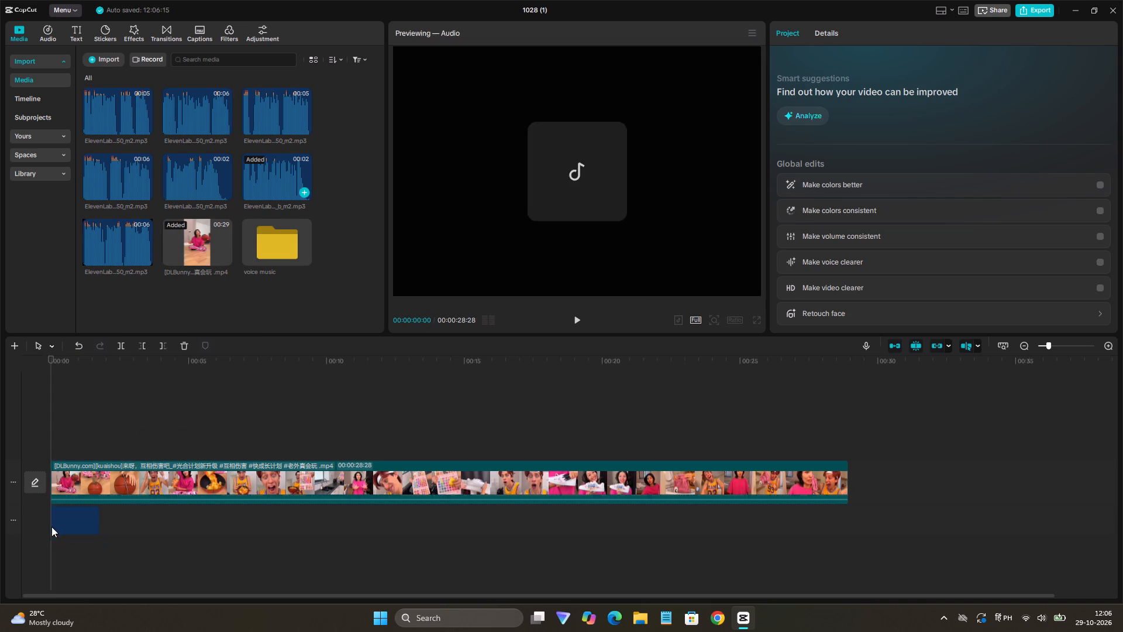
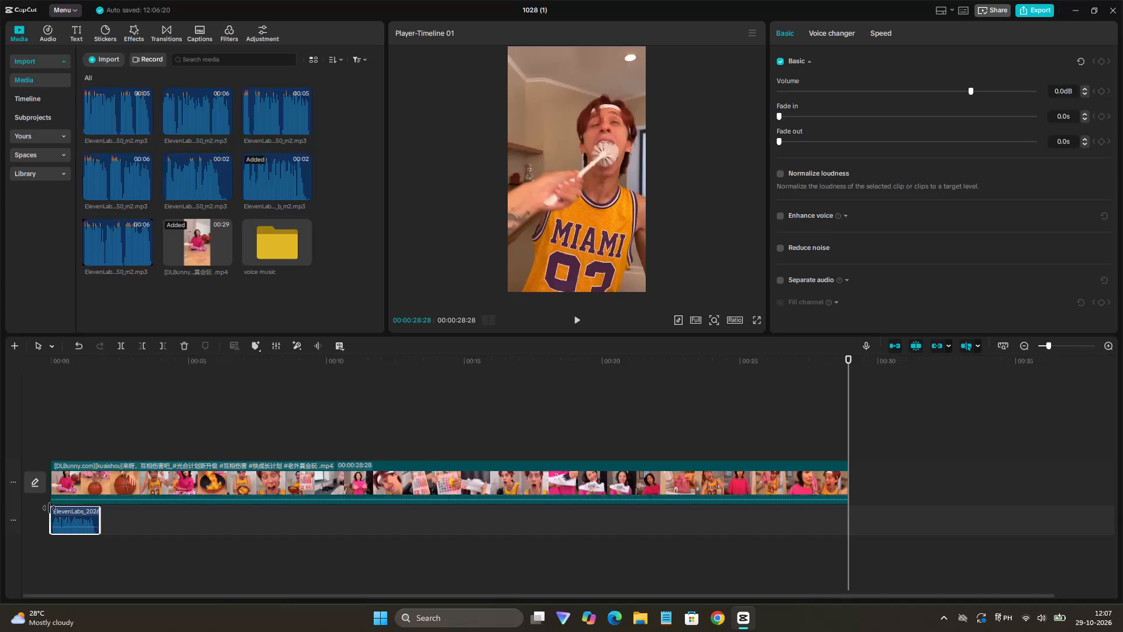
Return to the start of the timeline and play the opening second of the video with its first voice clip.
{"action": "key", "text": "End"}
{"action": "key", "text": "Home"}
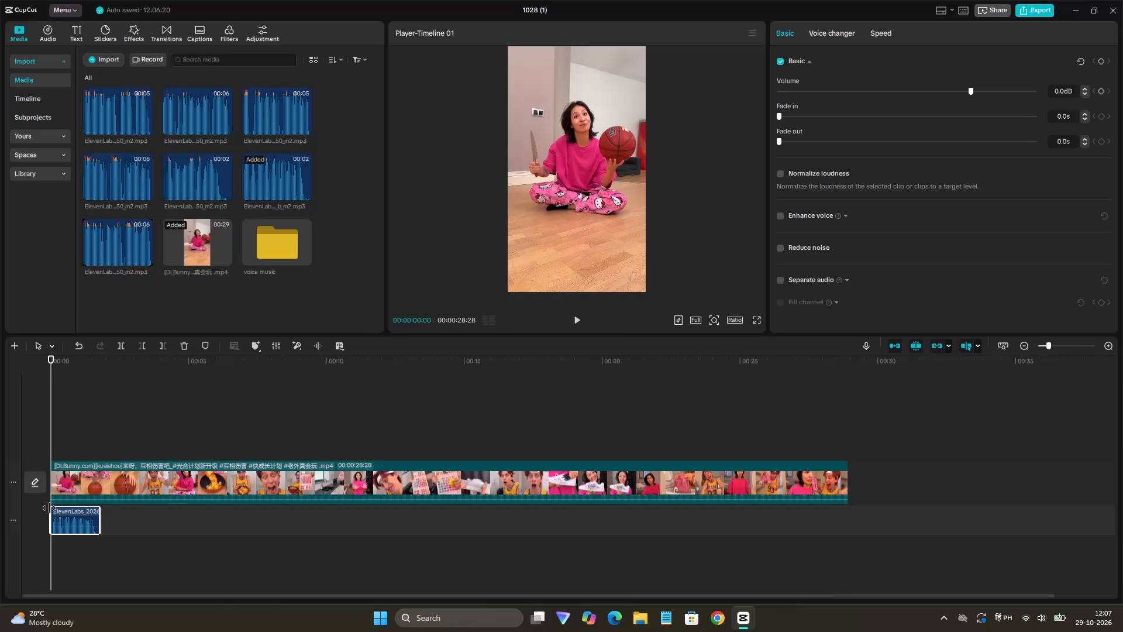
{"action": "key", "text": "Page_Down"}
{"action": "key", "text": "Page_Up"}
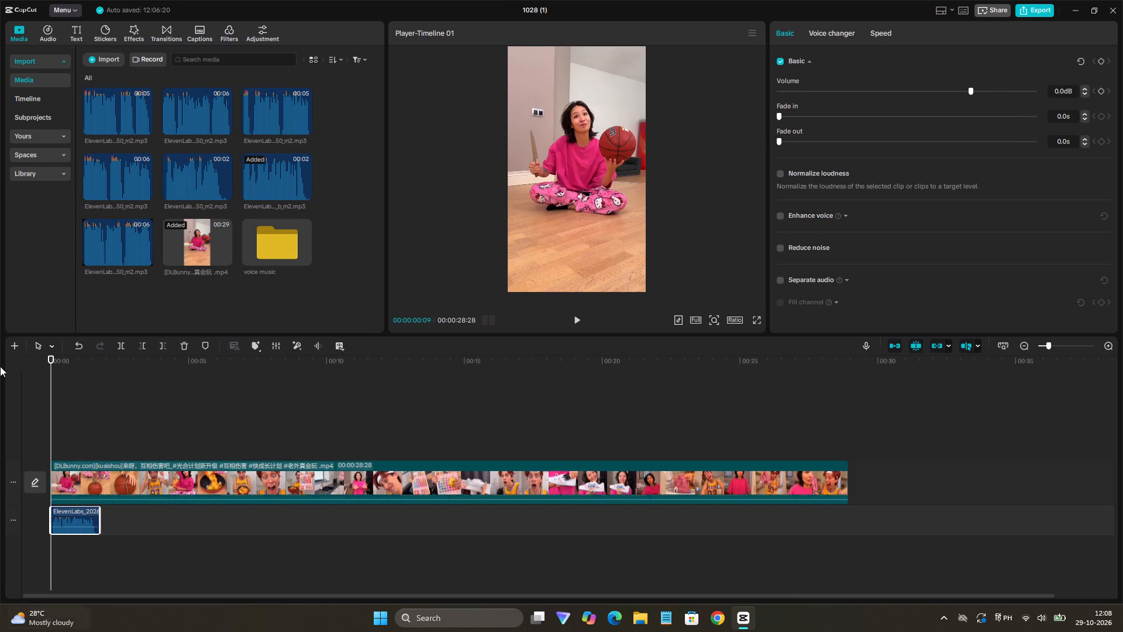
{"action": "key", "text": "space"}
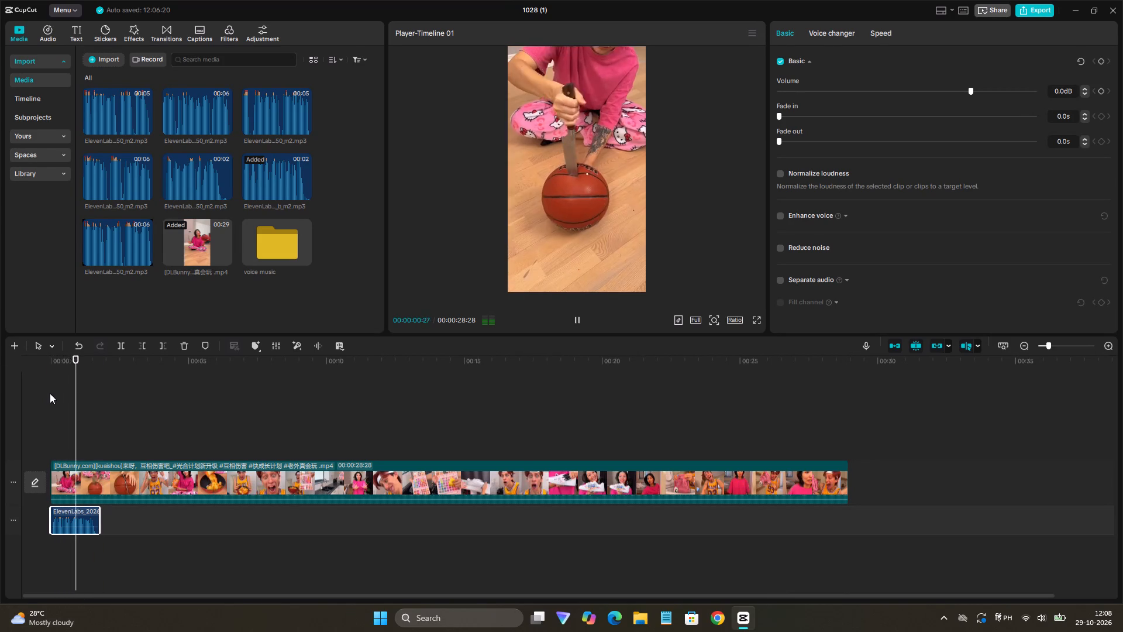
{"action": "key", "text": "space"}
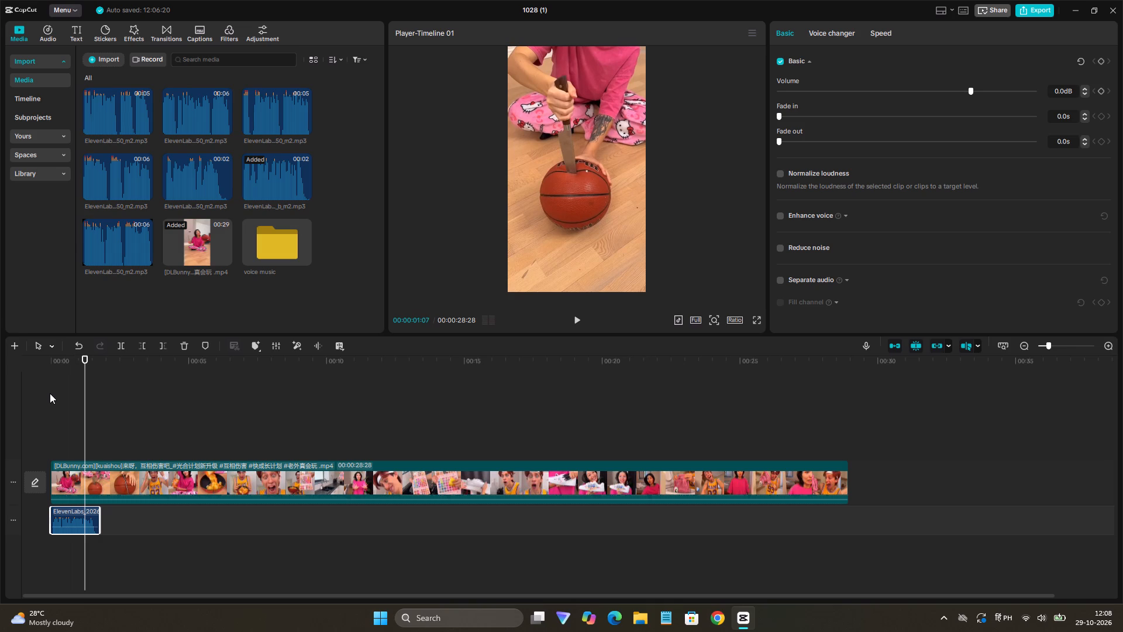
{"action": "left_click", "coordinate": [43, 391]}
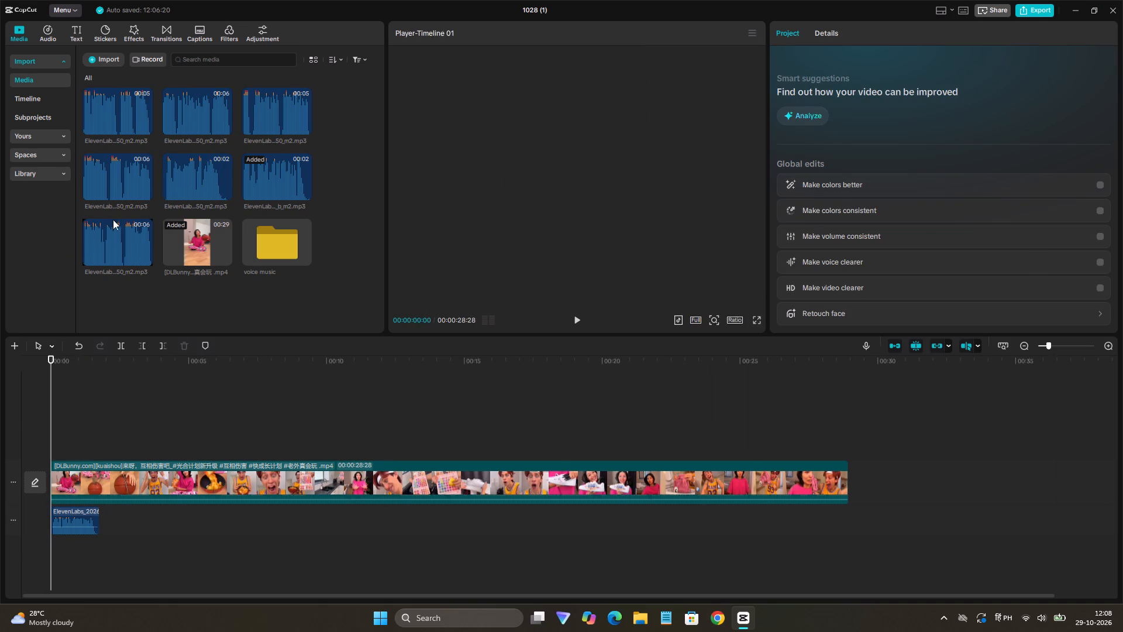
Place the 6-second ElevenLabs clip beside the video in the project media on a second audio track at about 1.5 s and play the overlap.
{"action": "left_click_drag", "start_coordinate": [104, 238], "coordinate": [92, 557]}
{"action": "key", "text": "space"}
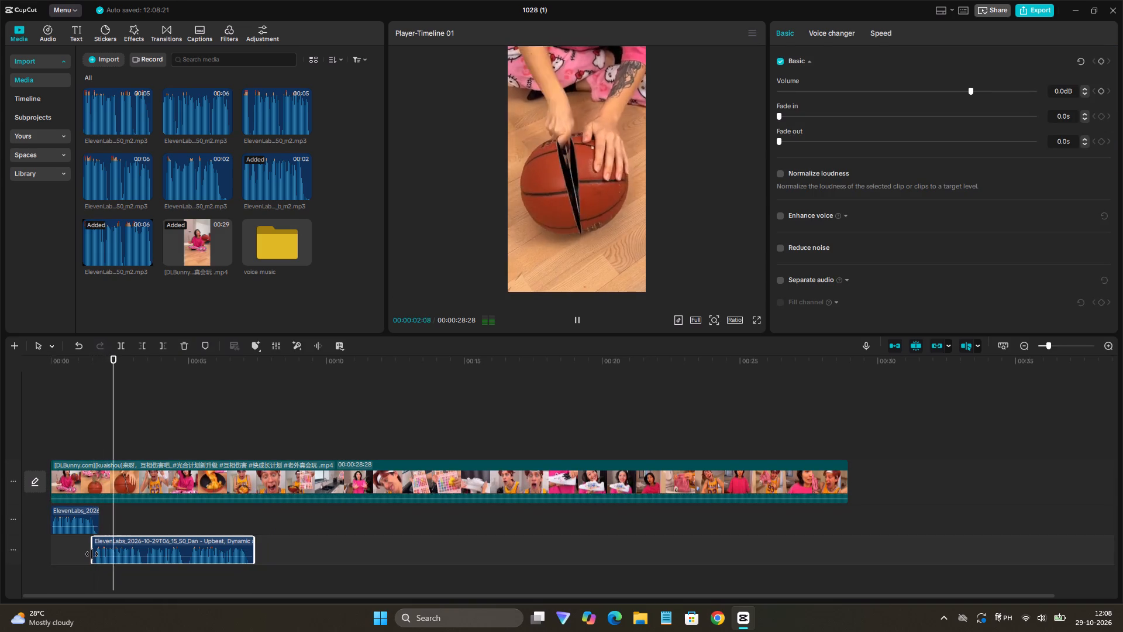
{"action": "key", "text": "space"}
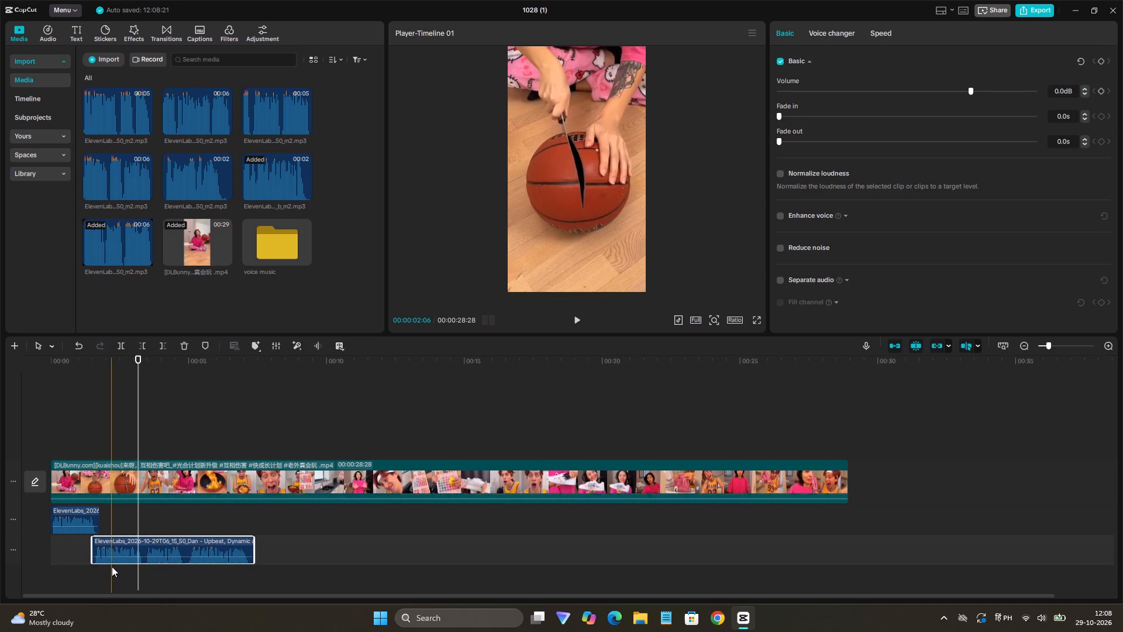
Split the voice clip on the lower audio track into three pieces at its pauses, about 3.4 s and 4.9 s, and play the result.
{"action": "key", "text": "b"}
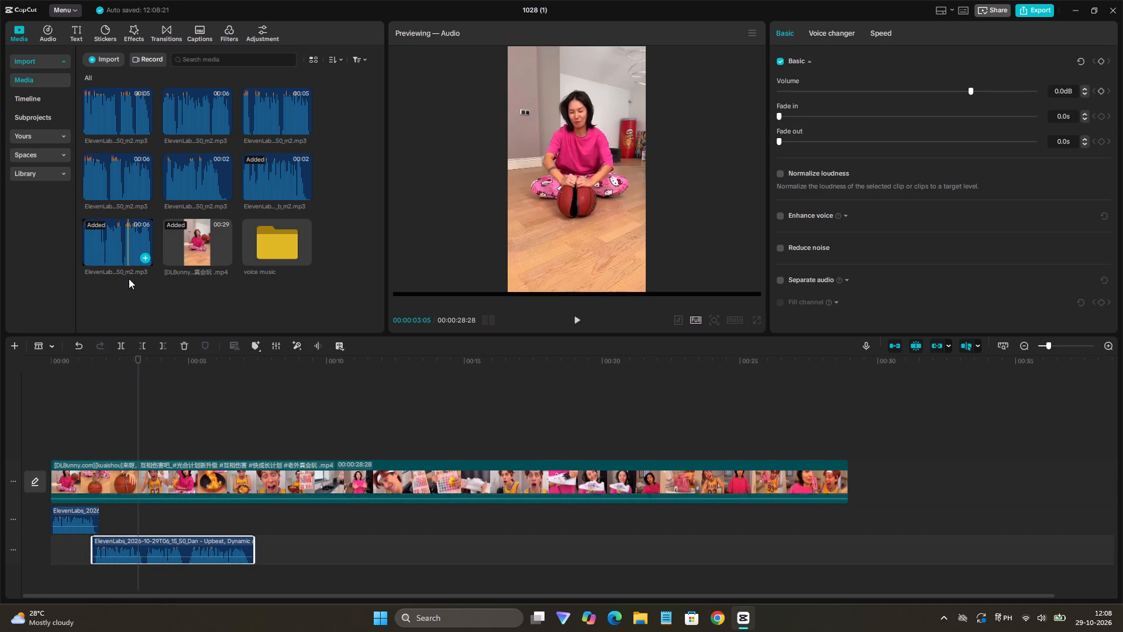
{"action": "key", "text": "b"}
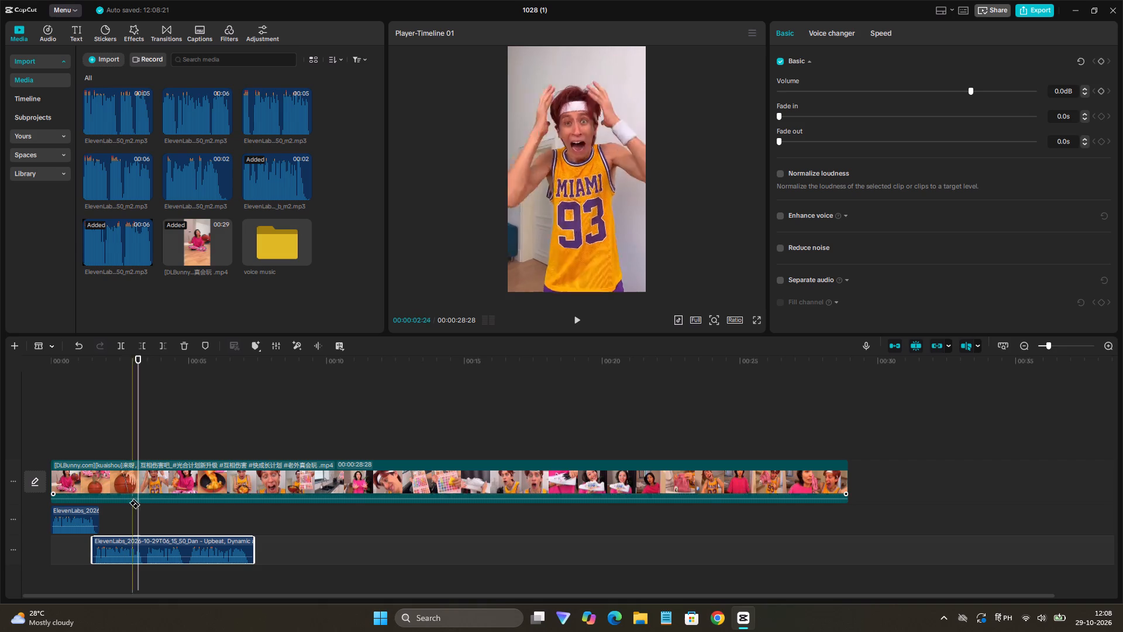
{"action": "left_click", "coordinate": [143, 520]}
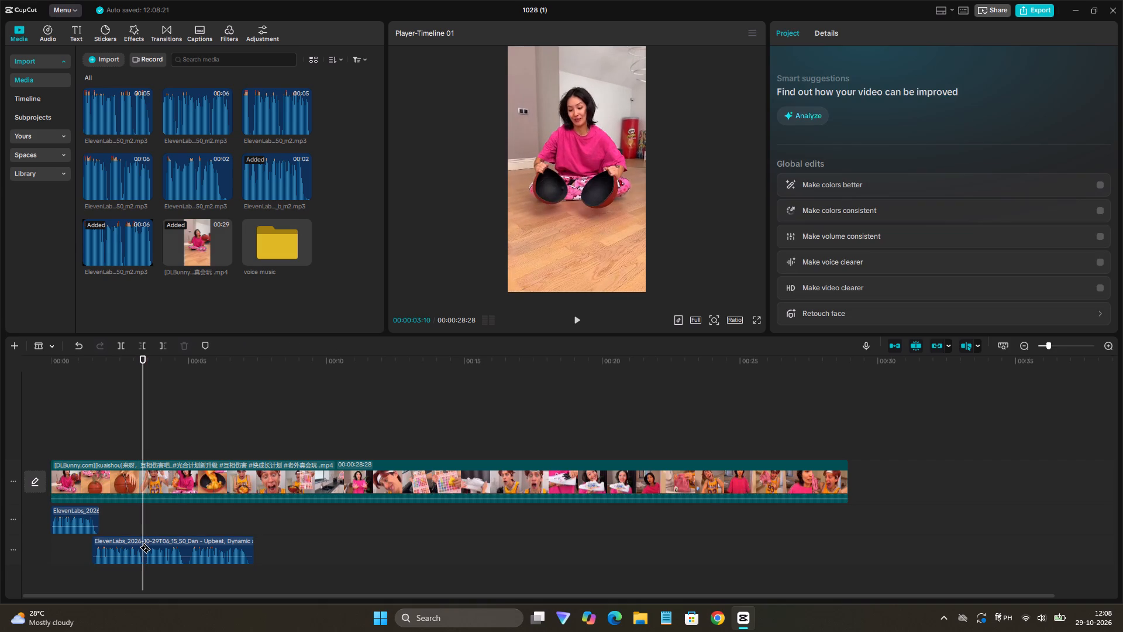
{"action": "left_click", "coordinate": [145, 542]}
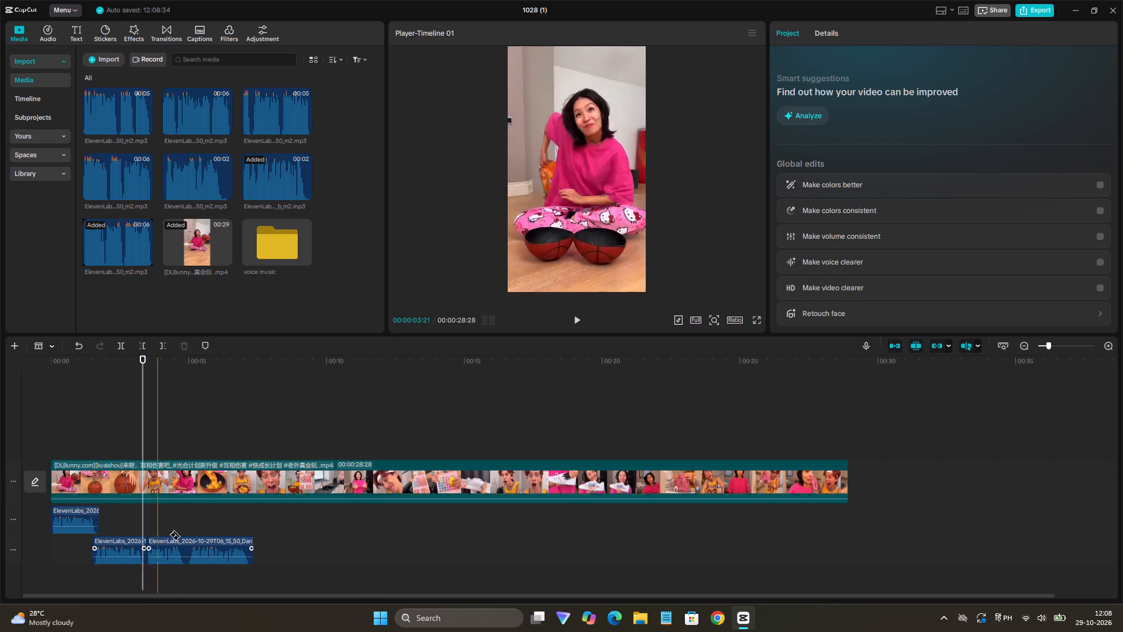
{"action": "left_click", "coordinate": [375, 559], "text": "ctrl"}
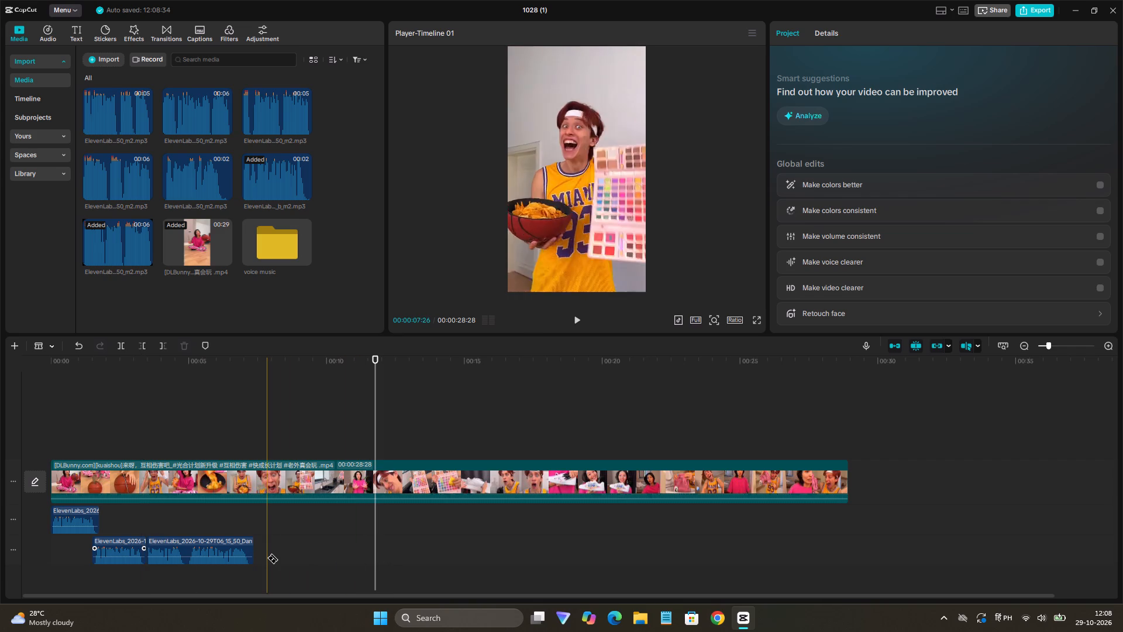
{"action": "key", "text": "ctrl+z"}
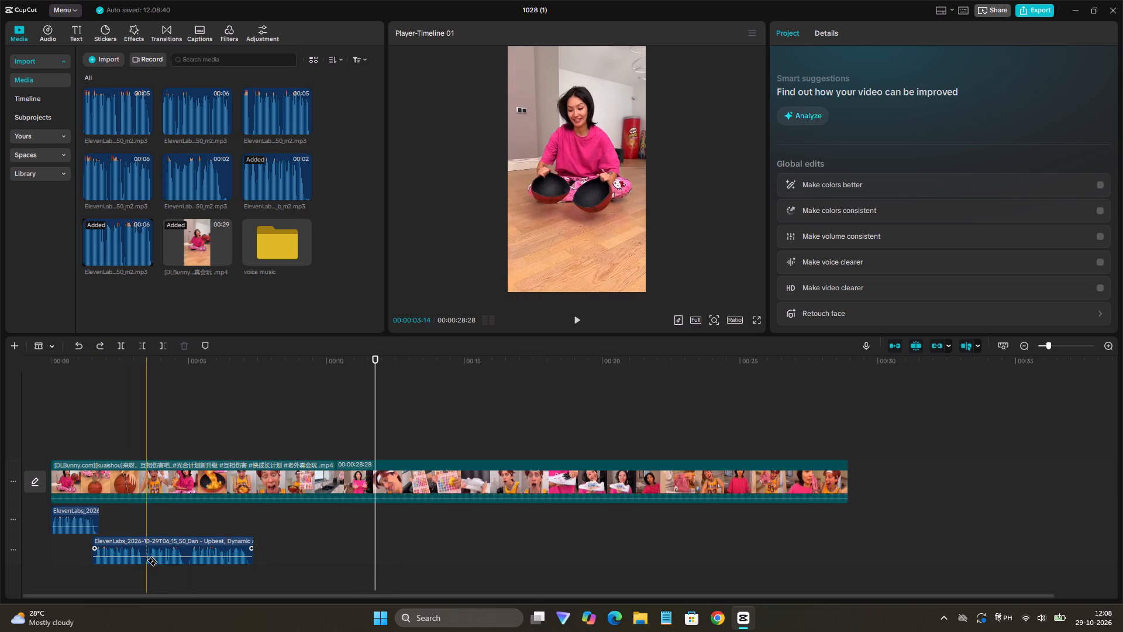
{"action": "left_click", "coordinate": [145, 564]}
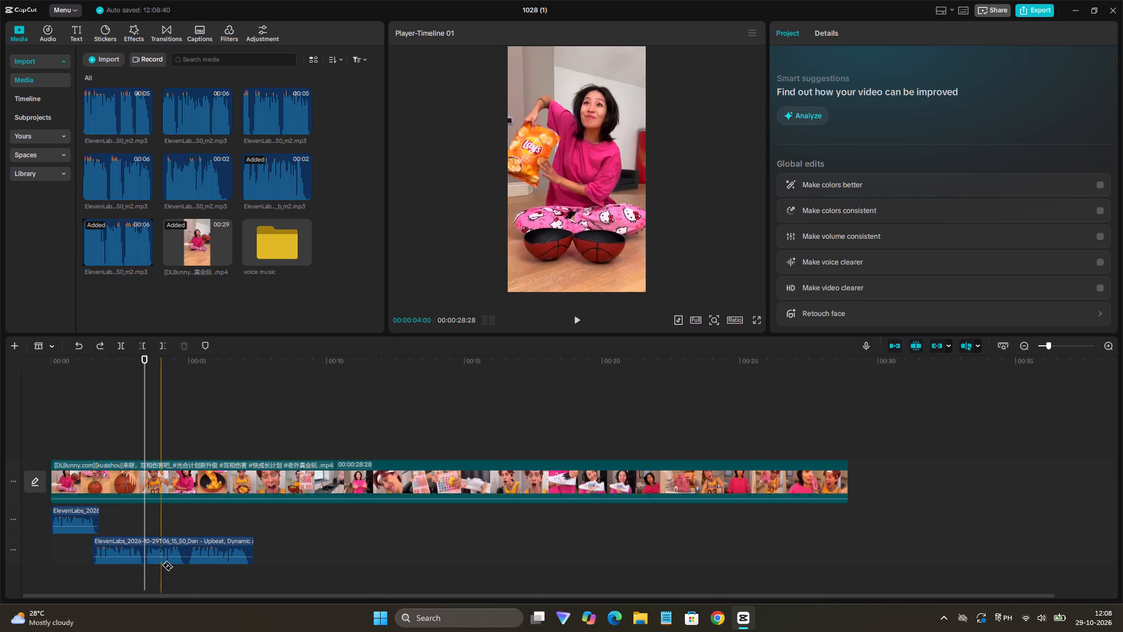
{"action": "left_click", "coordinate": [147, 551]}
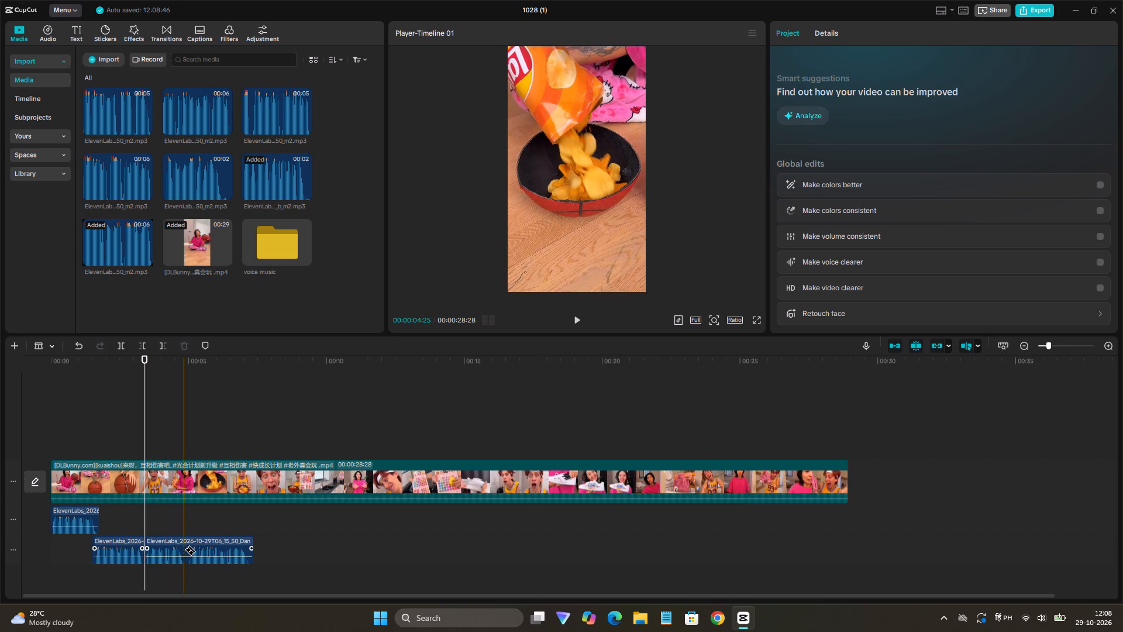
{"action": "left_click", "coordinate": [186, 552]}
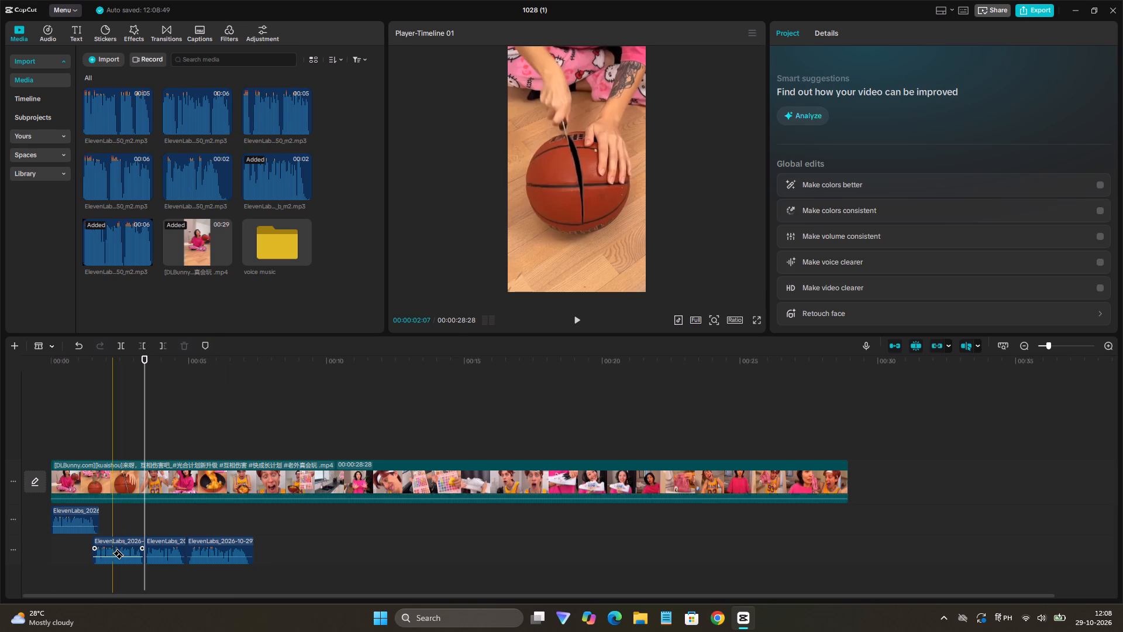
{"action": "key", "text": "space"}
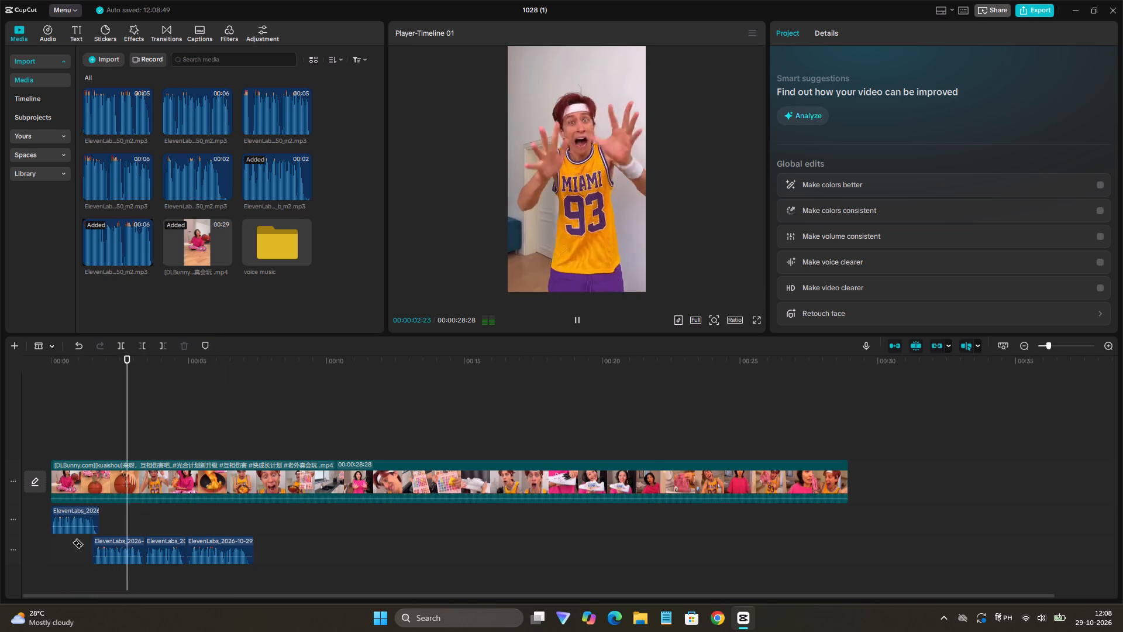
{"action": "key", "text": "space"}
Preview the unused 2-second ElevenLabs clip and place it on the upper audio track at about 7.4 s.
{"action": "left_click", "coordinate": [180, 181]}
{"action": "key", "text": "space"}
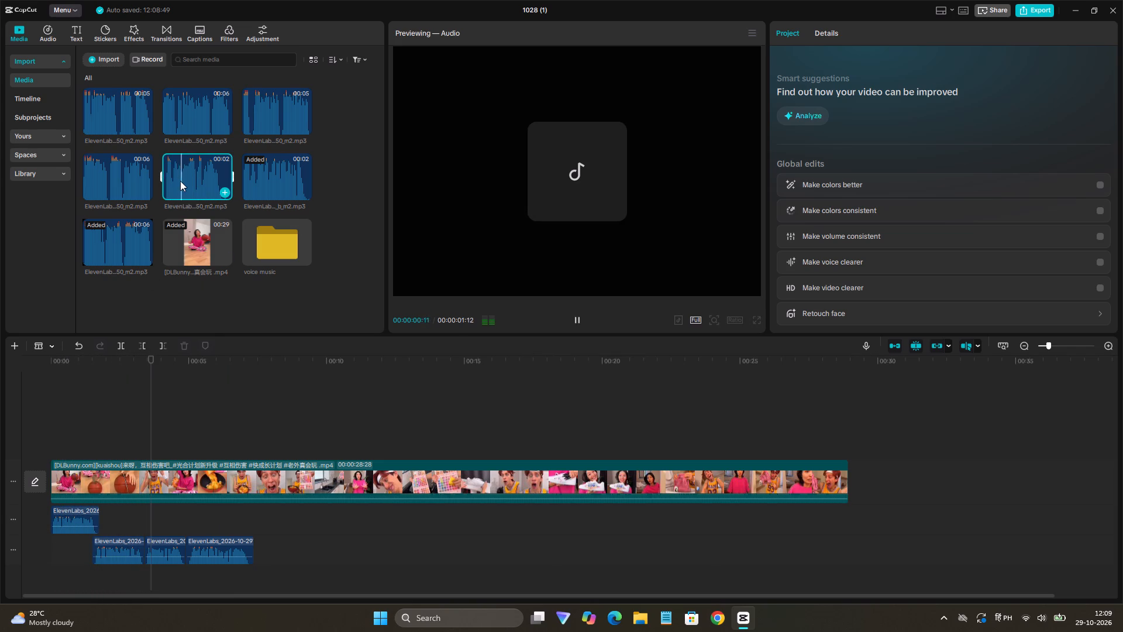
{"action": "left_click_drag", "start_coordinate": [177, 180], "coordinate": [259, 518]}
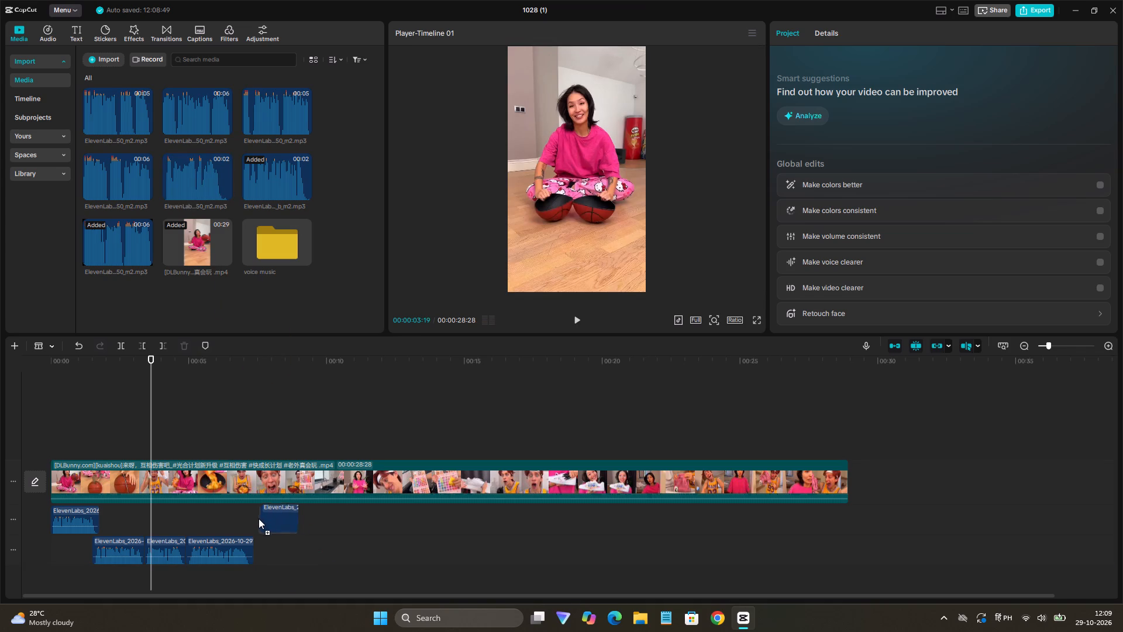
{"action": "left_click_drag", "start_coordinate": [259, 518], "coordinate": [252, 518]}
Preview the 6-second ElevenLabs clip 06_22_00 and place it on the lower audio track at about 8.4 s.
{"action": "left_click", "coordinate": [94, 184]}
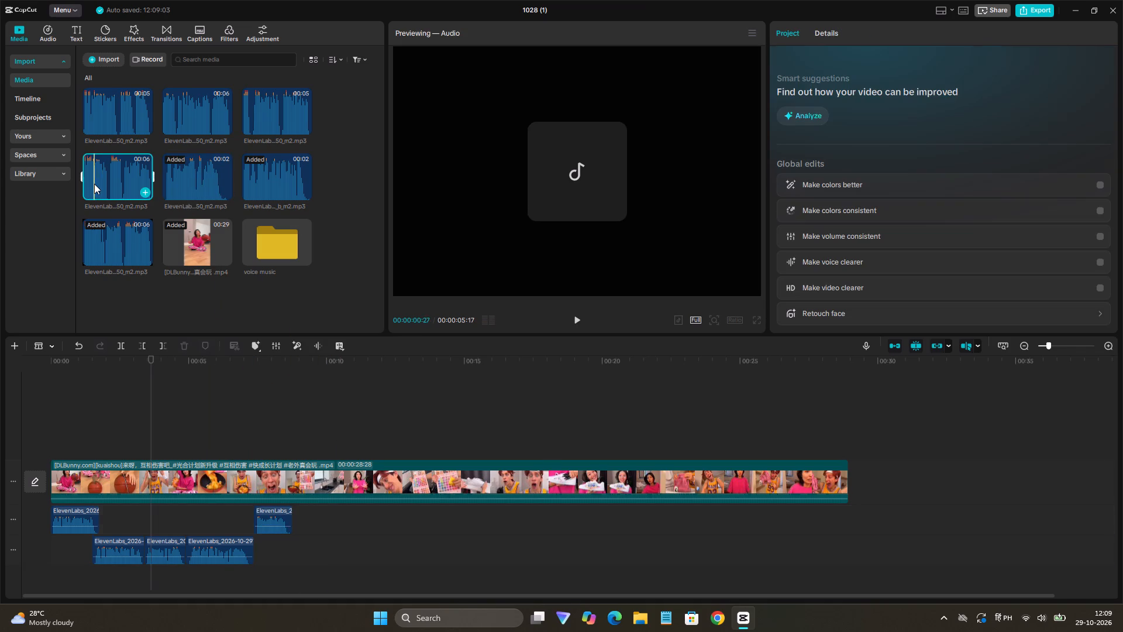
{"action": "key", "text": "space"}
{"action": "left_click_drag", "start_coordinate": [127, 167], "coordinate": [253, 325]}
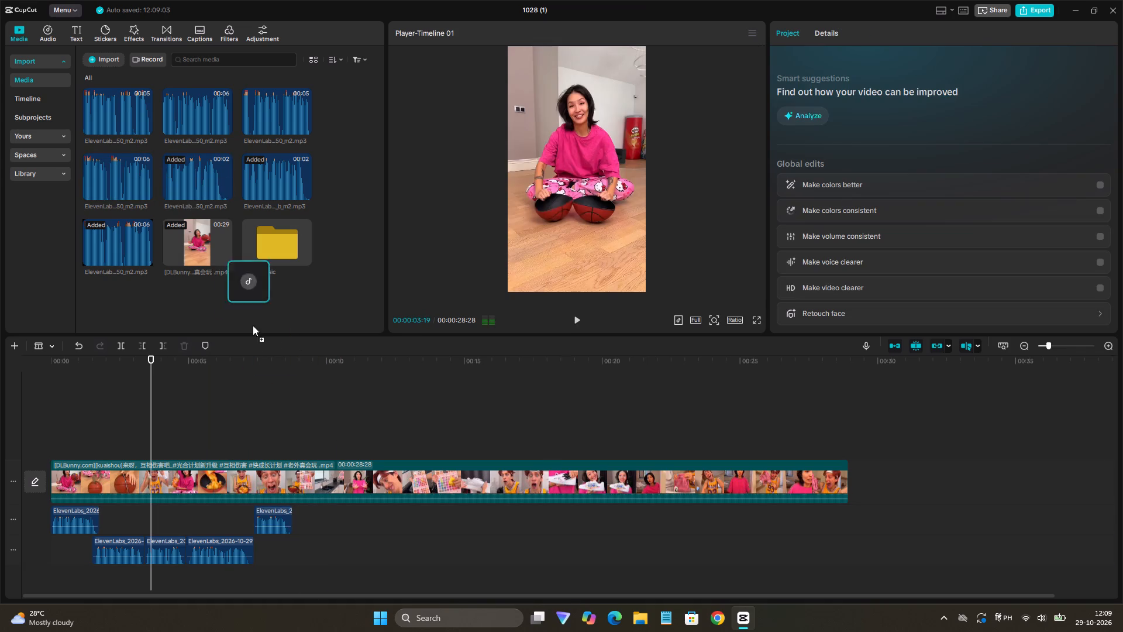
{"action": "left_click_drag", "start_coordinate": [253, 325], "coordinate": [280, 560]}
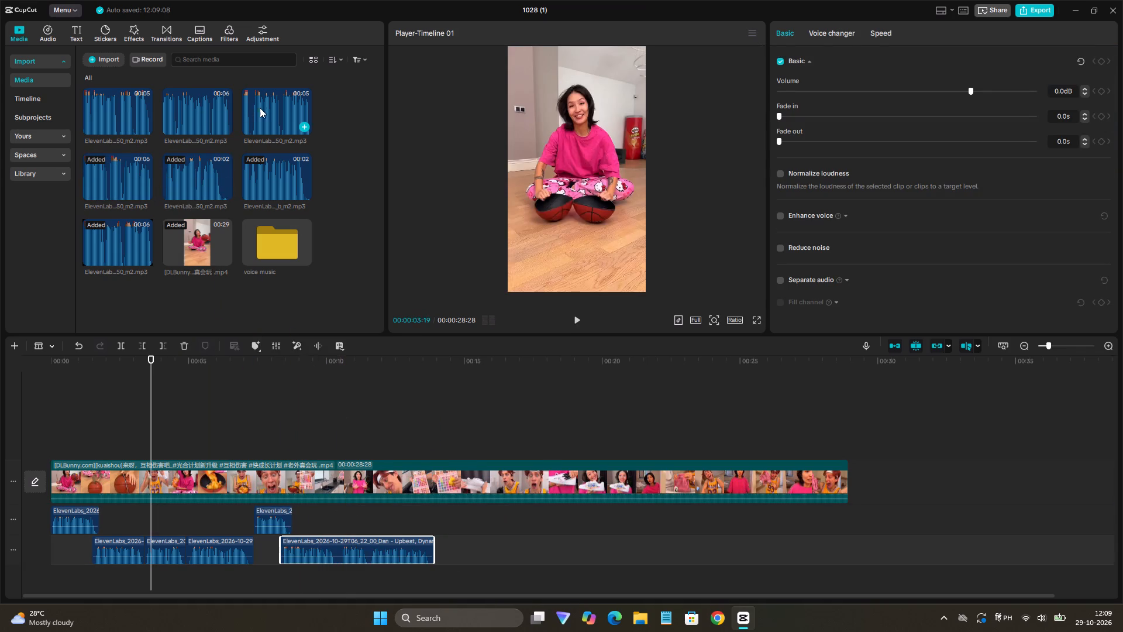
Preview the third voice clip in the project media, 06_24_06, and place it on the upper audio track at about 14.3 s.
{"action": "left_click", "coordinate": [263, 108]}
{"action": "left_click", "coordinate": [244, 111]}
{"action": "key", "text": "space"}
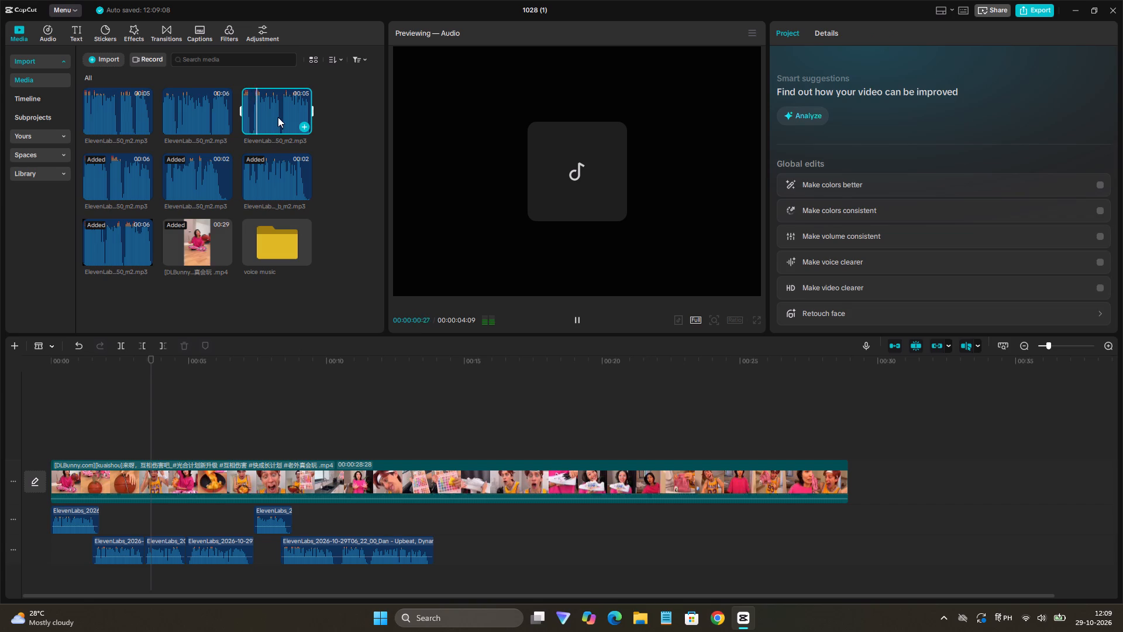
{"action": "left_click_drag", "start_coordinate": [263, 110], "coordinate": [442, 533]}
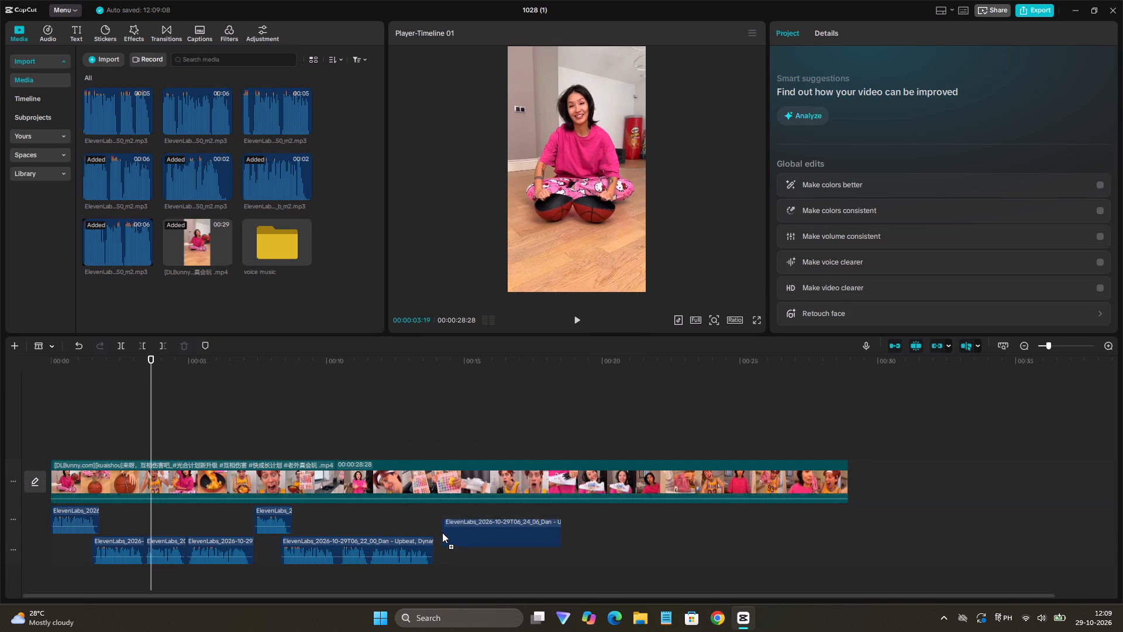
{"action": "left_click_drag", "start_coordinate": [442, 533], "coordinate": [443, 528]}
Preview the second voice clip in the project media, 06_24_33, and place it on the lower audio track at about 18.6 s.
{"action": "left_click", "coordinate": [168, 103]}
{"action": "key", "text": "space"}
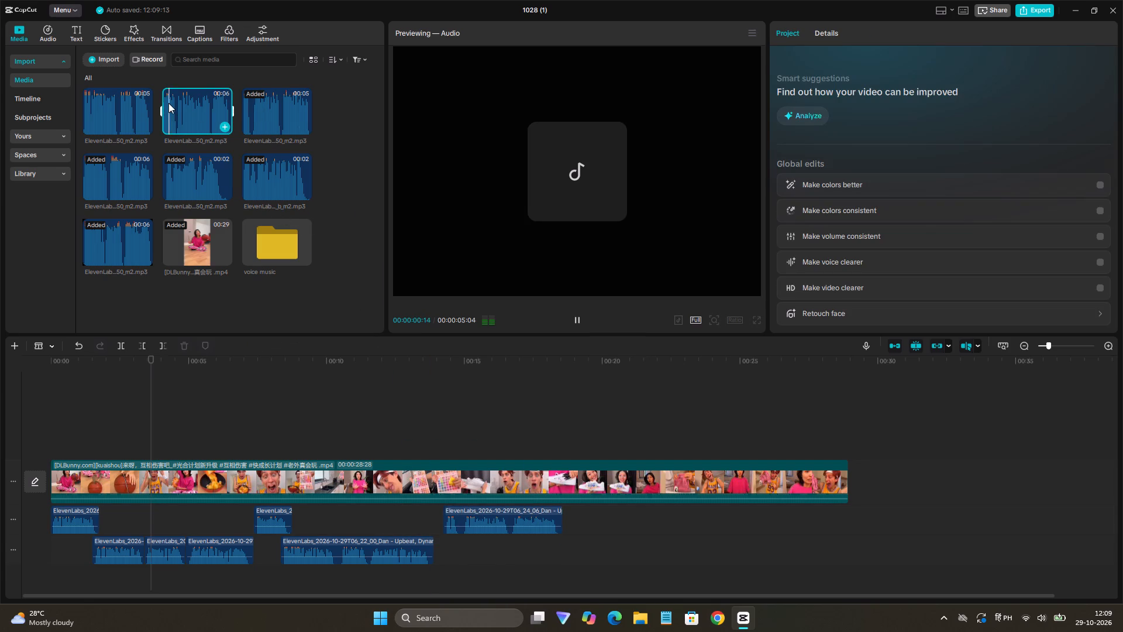
{"action": "left_click_drag", "start_coordinate": [178, 111], "coordinate": [549, 559]}
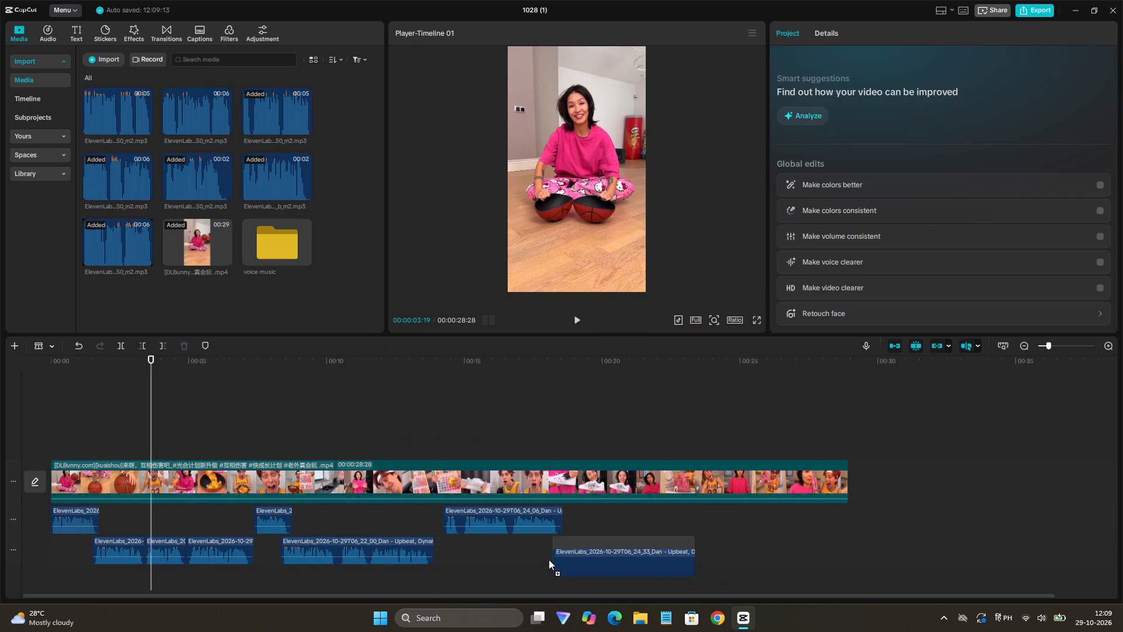
{"action": "left_click_drag", "start_coordinate": [549, 559], "coordinate": [563, 558]}
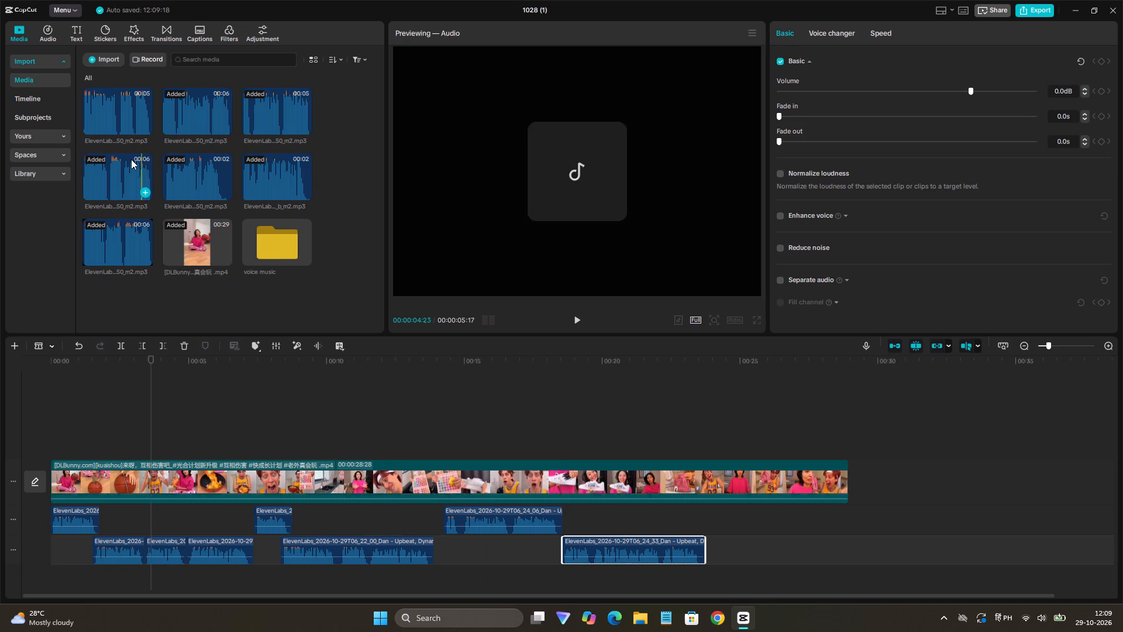
Place the first voice clip in the project media, 06_25_12, on the upper audio track at about 24.4 s.
{"action": "left_click_drag", "start_coordinate": [107, 116], "coordinate": [722, 520]}
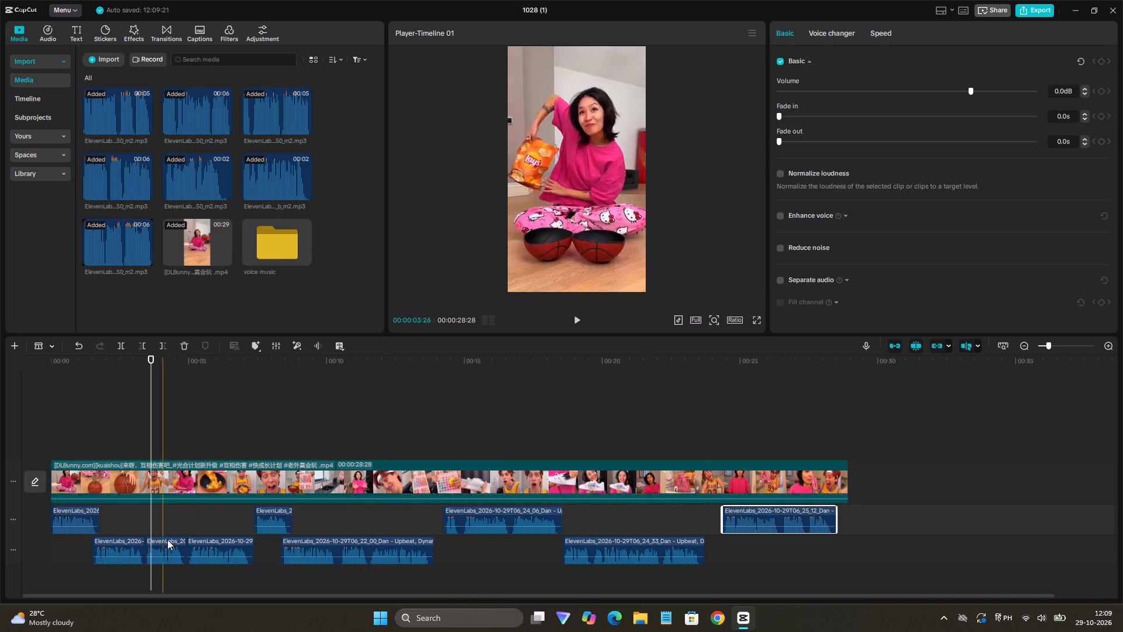
Split voice clips 06_22_00, 06_24_06 and 06_24_33 at their pauses, about 10.4, 11.6, 15, 16.7, 19.7 and 22.2 s.
{"action": "left_click", "coordinate": [336, 546]}
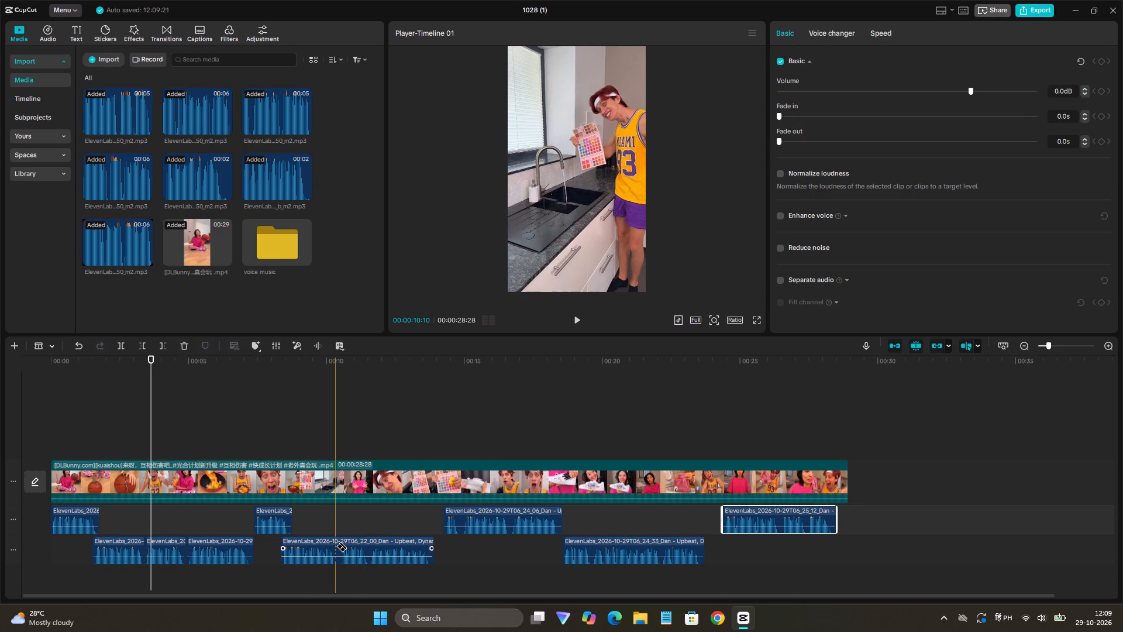
{"action": "left_click", "coordinate": [369, 561]}
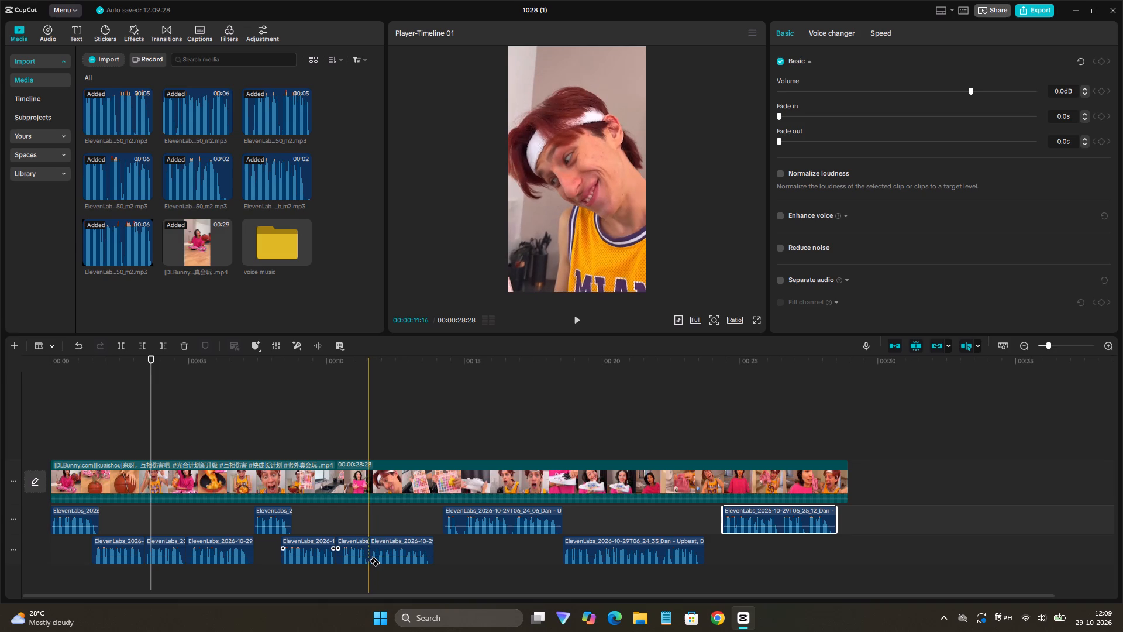
{"action": "left_click", "coordinate": [511, 533]}
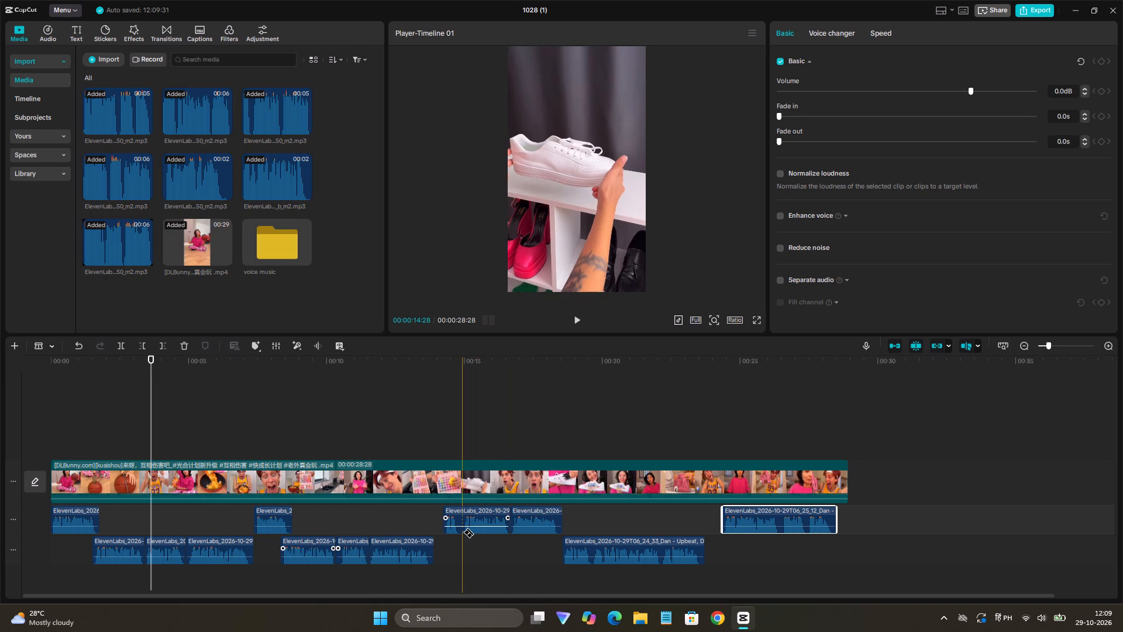
{"action": "left_click", "coordinate": [463, 532]}
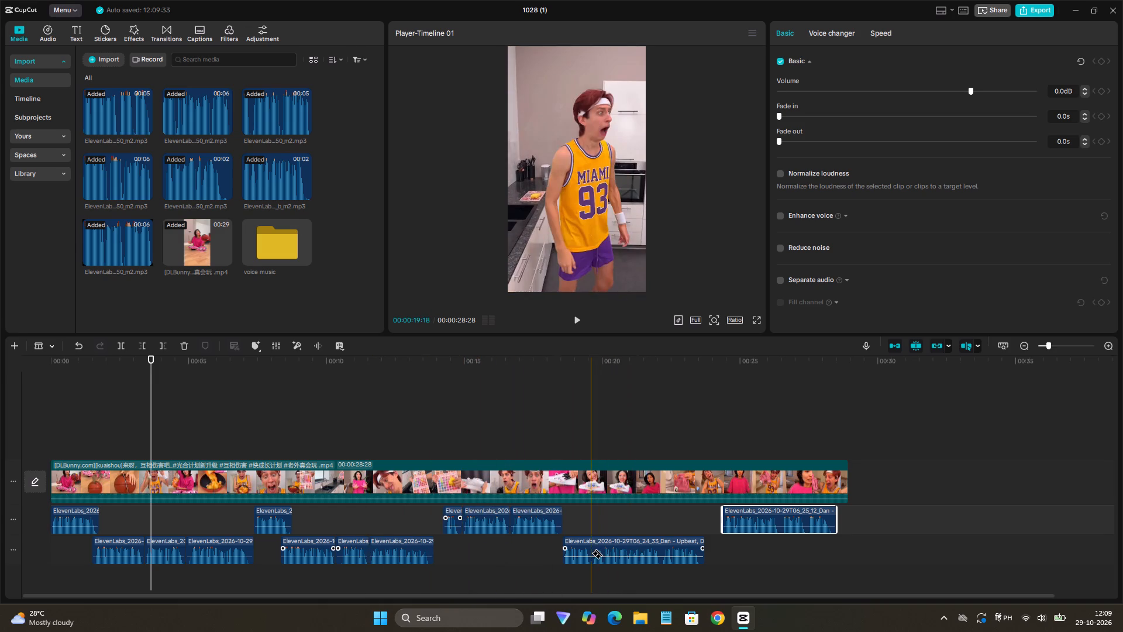
{"action": "left_click", "coordinate": [592, 553]}
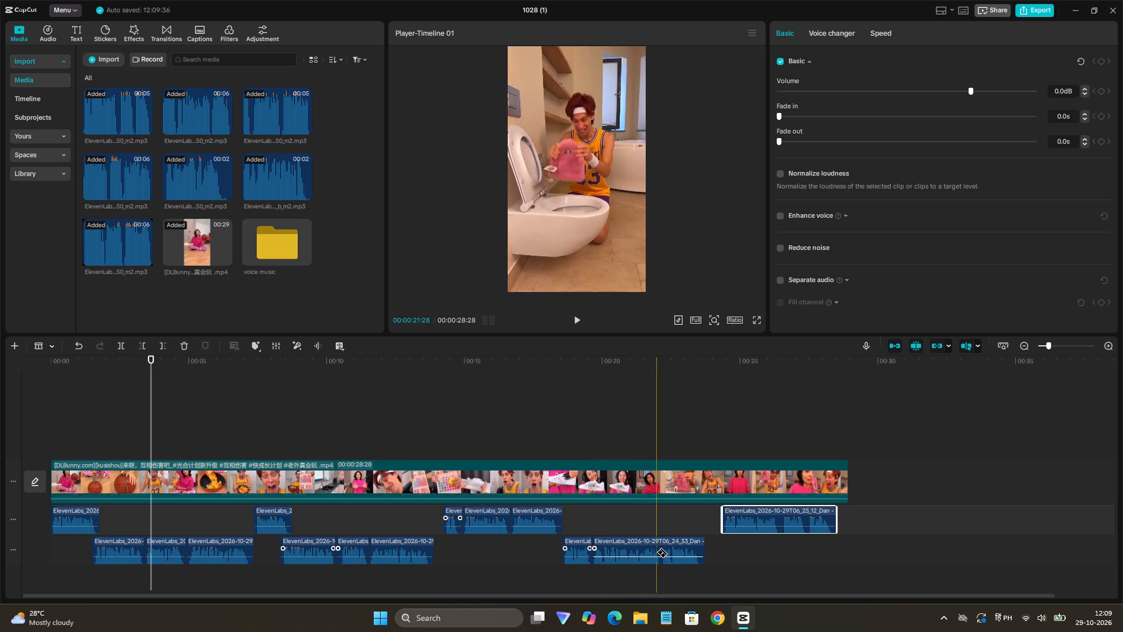
{"action": "left_click", "coordinate": [661, 552]}
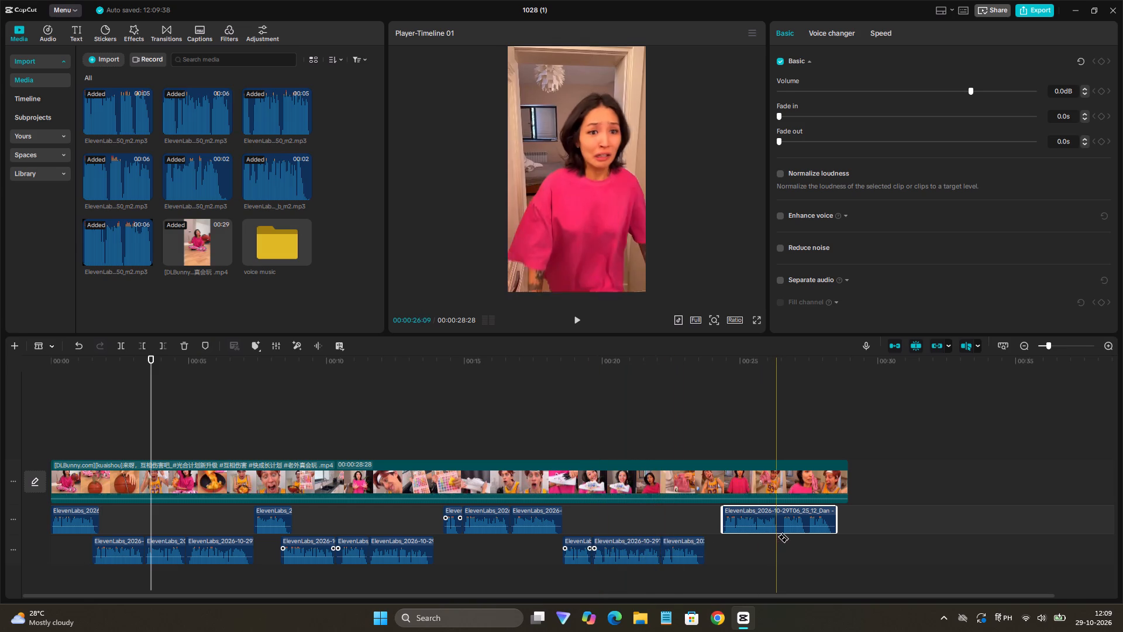
Split the last voice clip on the upper audio track, 06_25_12, at its pauses at about 26.5 s and 27.5 s.
{"action": "left_click", "coordinate": [781, 538]}
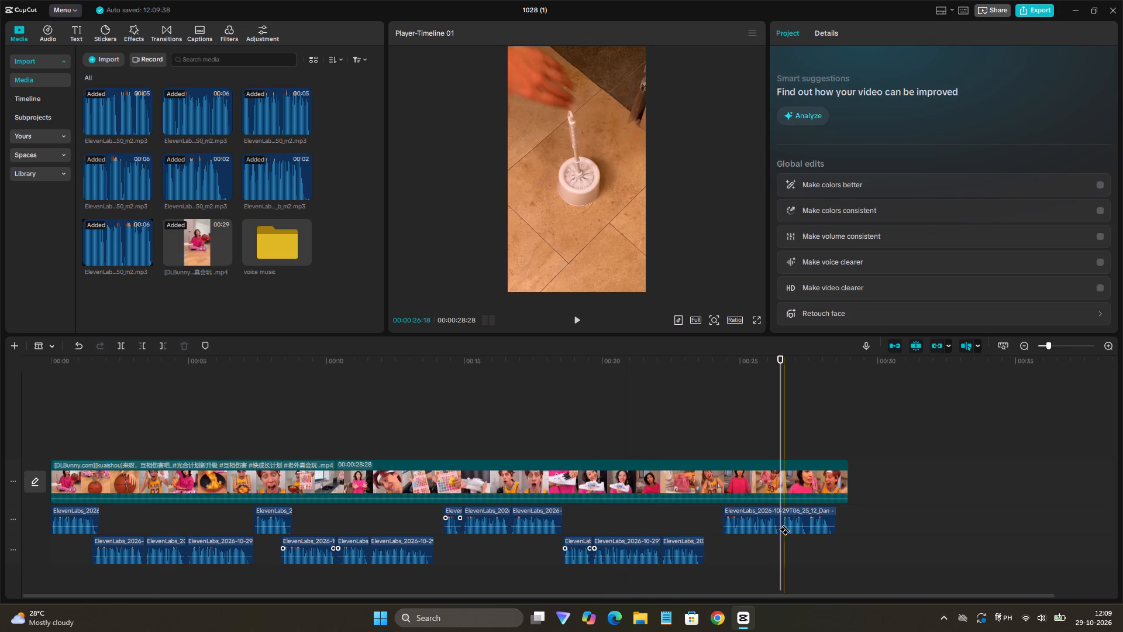
{"action": "left_click", "coordinate": [780, 523]}
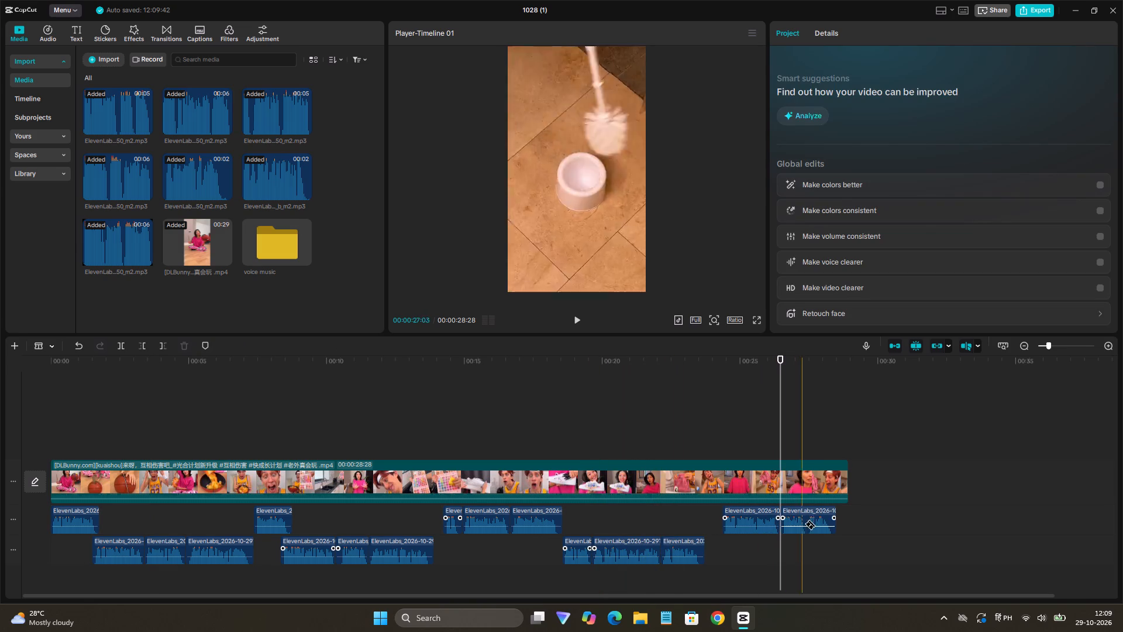
{"action": "left_click", "coordinate": [808, 524]}
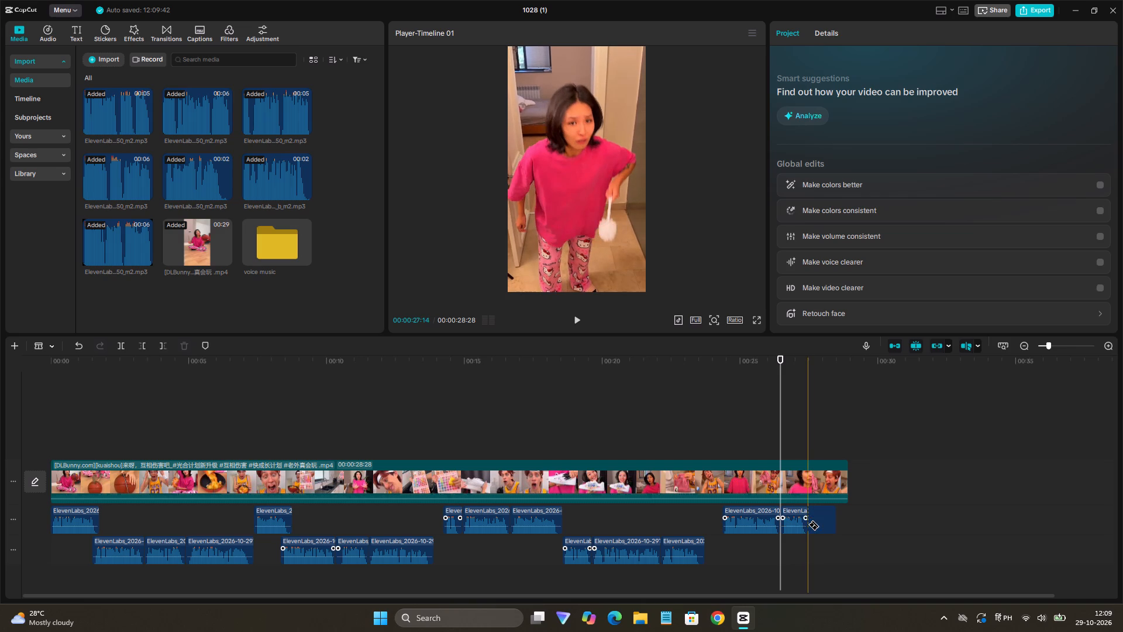
{"action": "key", "text": "a"}
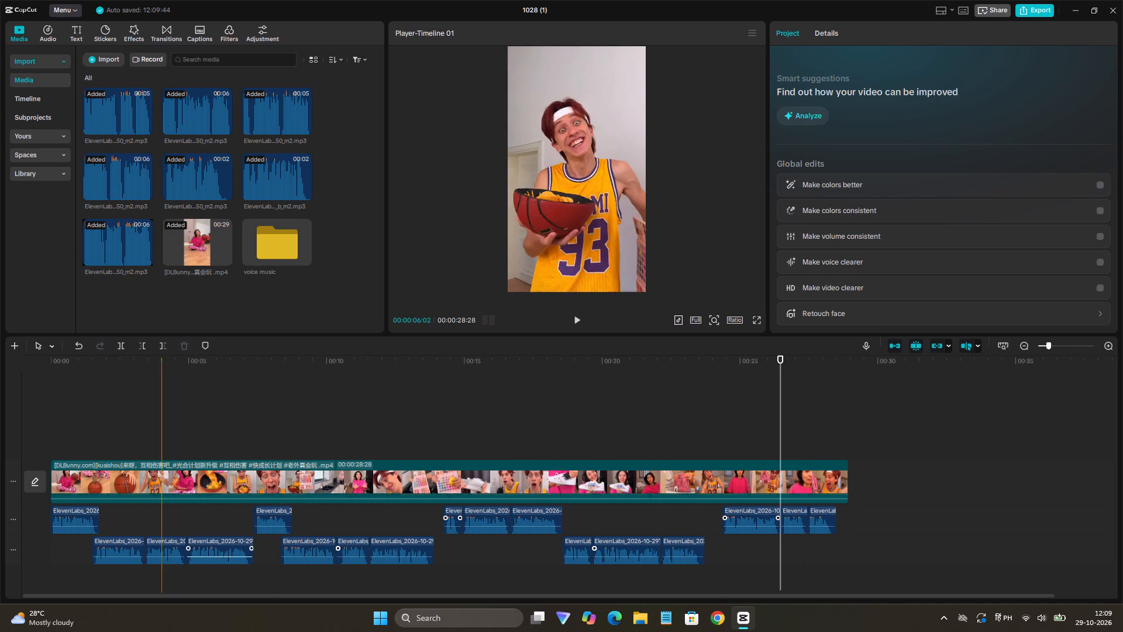
Move the second voice piece on the lower audio track up to the upper track at about 3.3 s and play back from the start.
{"action": "left_click", "coordinate": [124, 551]}
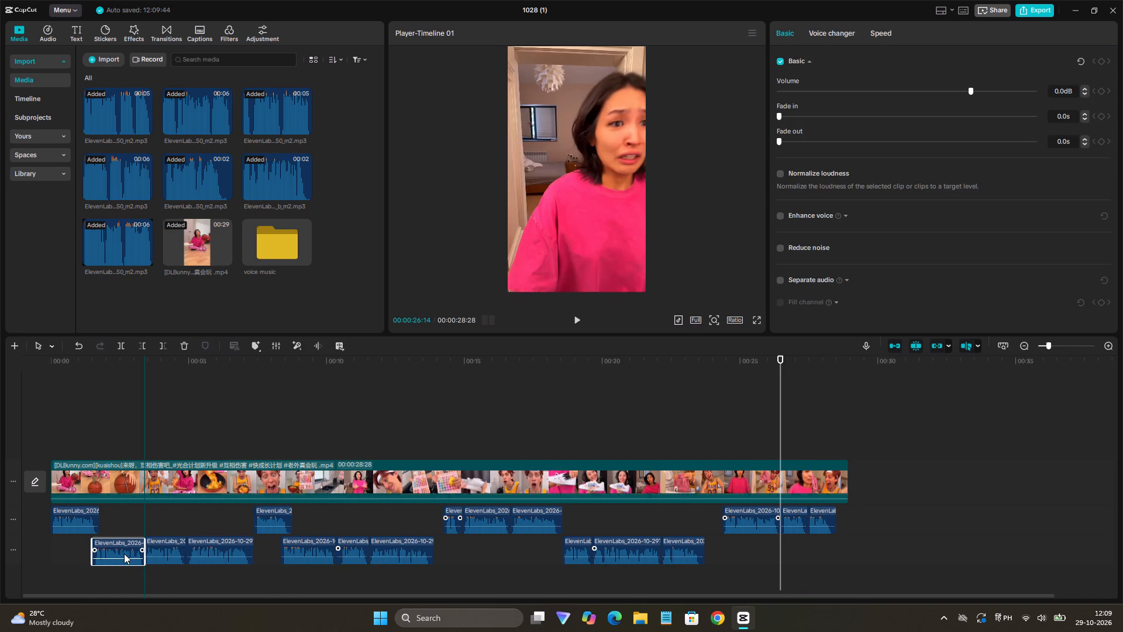
{"action": "left_click_drag", "start_coordinate": [163, 551], "coordinate": [159, 526]}
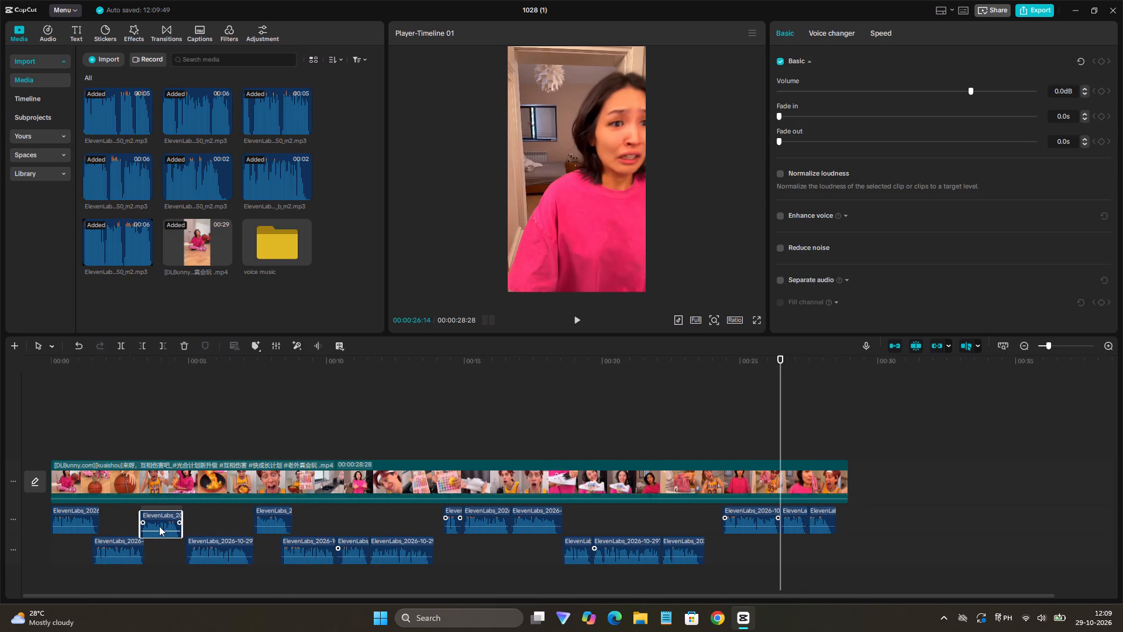
{"action": "left_click_drag", "start_coordinate": [159, 526], "coordinate": [159, 524]}
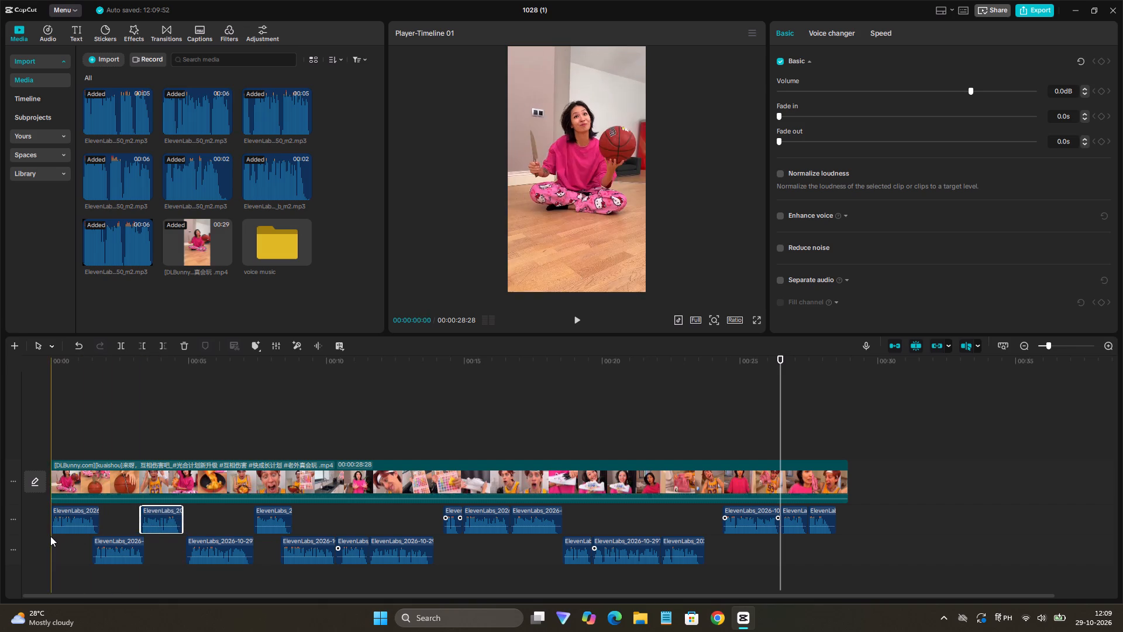
{"action": "left_click", "coordinate": [50, 536]}
{"action": "key", "text": "space"}
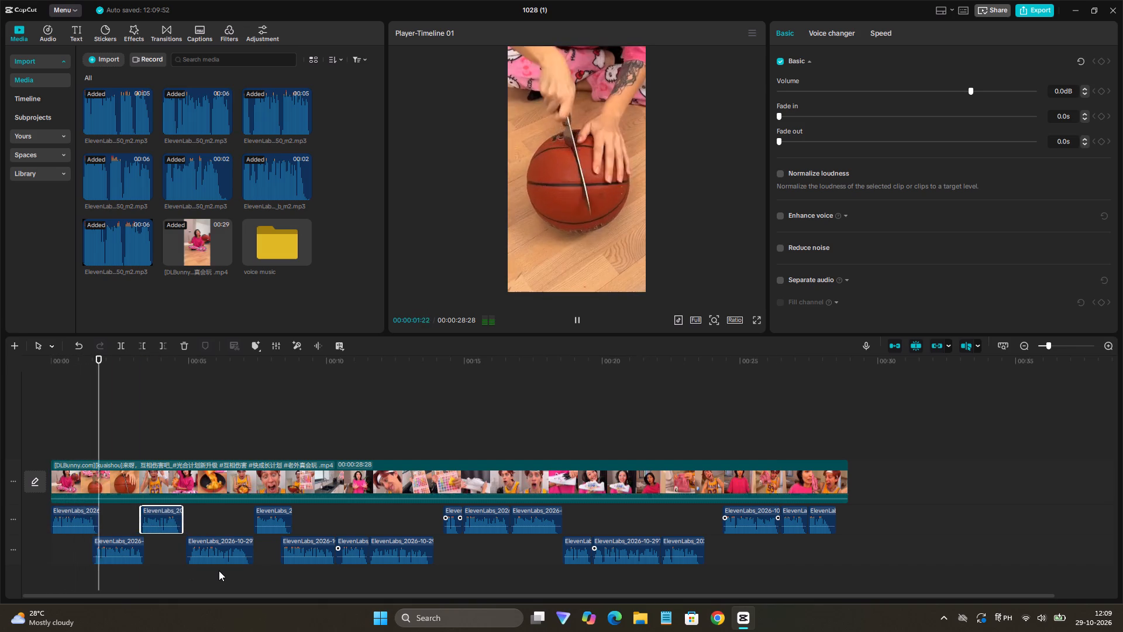
{"action": "key", "text": "space"}
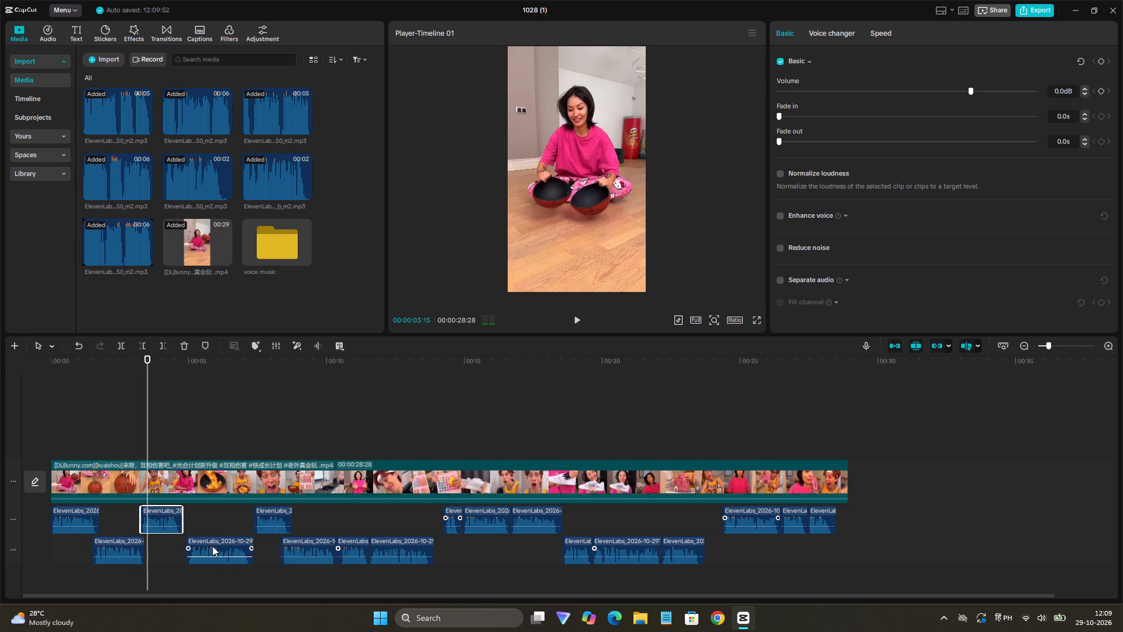
Shift the voice piece starting near 5 s on the lower audio track earlier to about 4.4 s, checking the timing with playback.
{"action": "left_click_drag", "start_coordinate": [212, 546], "coordinate": [204, 552]}
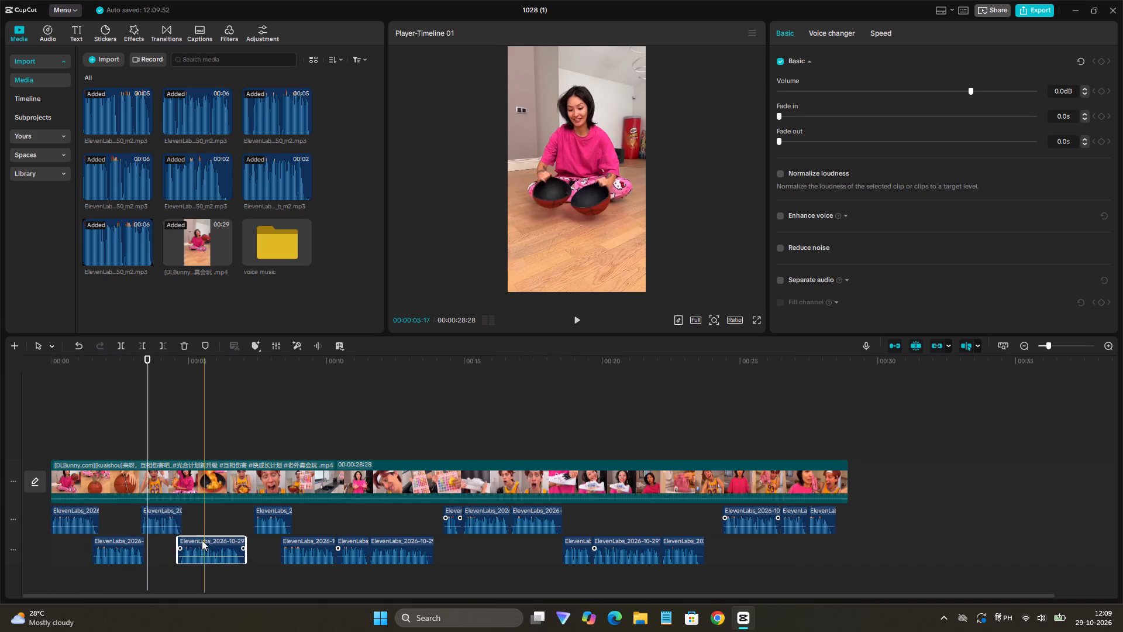
{"action": "key", "text": "space"}
{"action": "left_click", "coordinate": [152, 542]}
{"action": "key", "text": "space"}
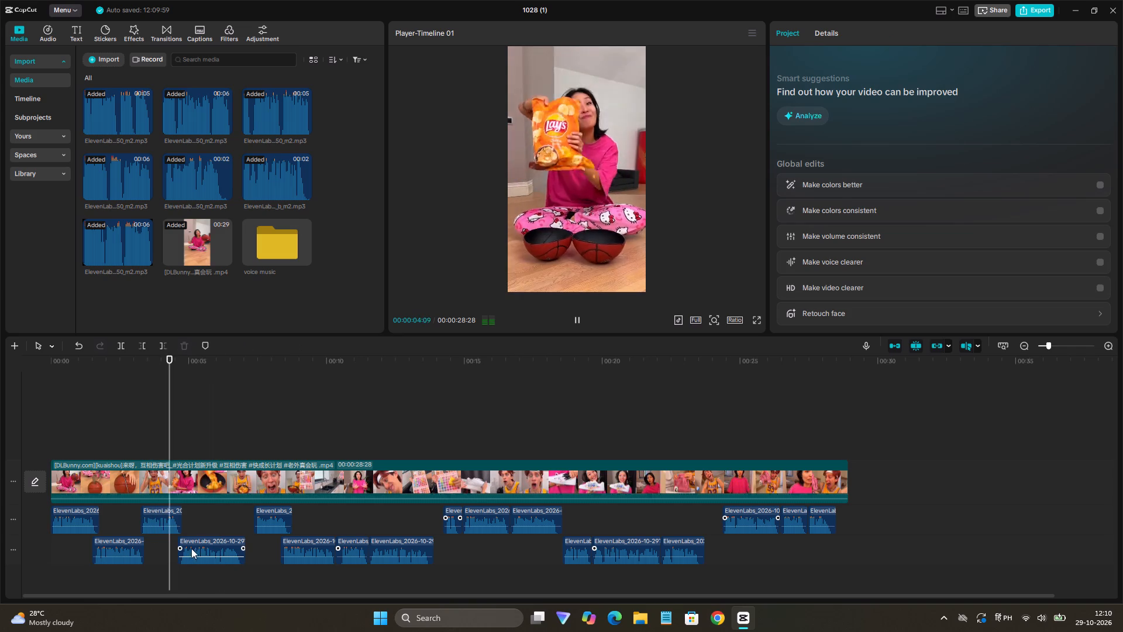
{"action": "left_click_drag", "start_coordinate": [204, 545], "coordinate": [198, 549]}
{"action": "key", "text": "space"}
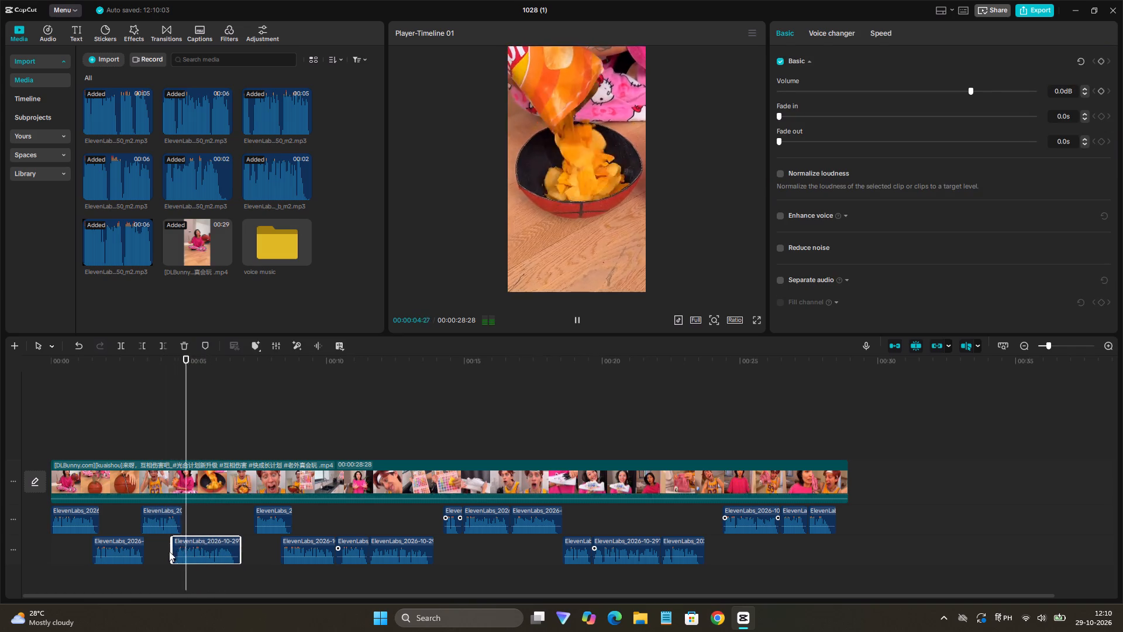
Shift the short voice piece starting near 7.4 s on the upper audio track earlier to about 6.4 s and play it back.
{"action": "left_click_drag", "start_coordinate": [271, 518], "coordinate": [247, 523]}
{"action": "key", "text": "space"}
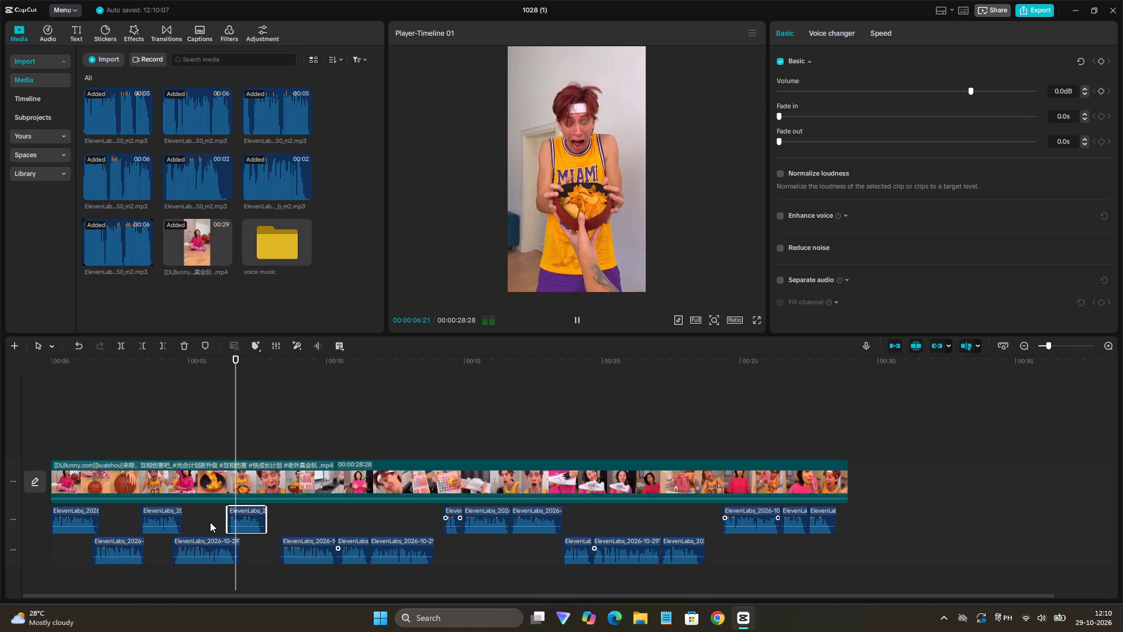
{"action": "key", "text": "b"}
{"action": "key", "text": "space"}
Shift the voice piece starting near 8.4 s on the lower audio track earlier to about 7.5 s and play back from about 5.5 s.
{"action": "left_click", "coordinate": [306, 552]}
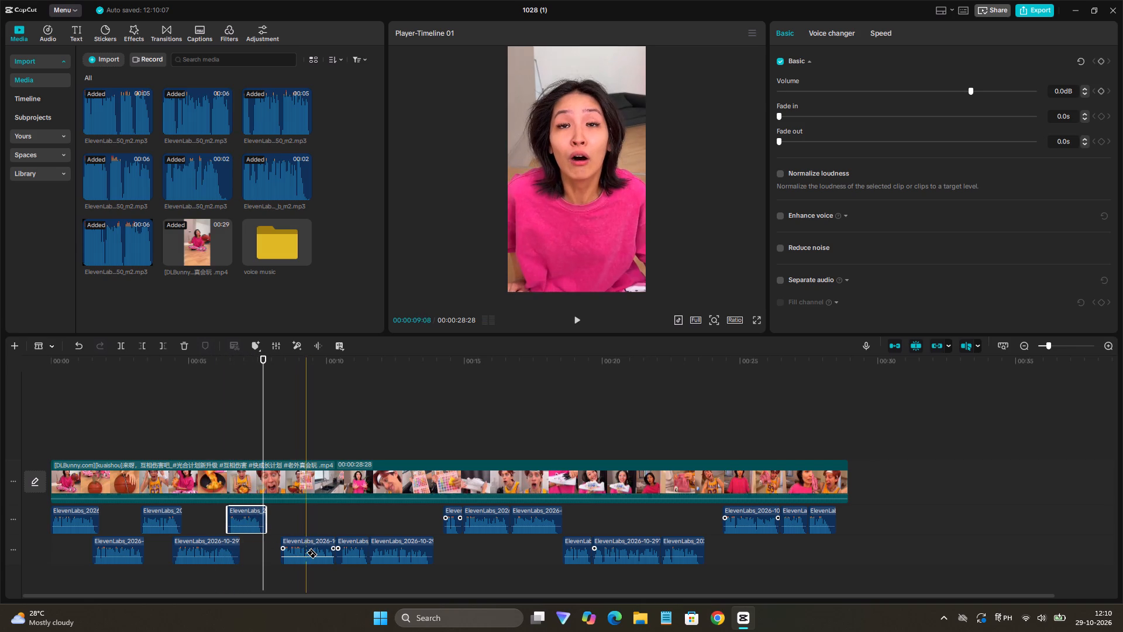
{"action": "key", "text": "a"}
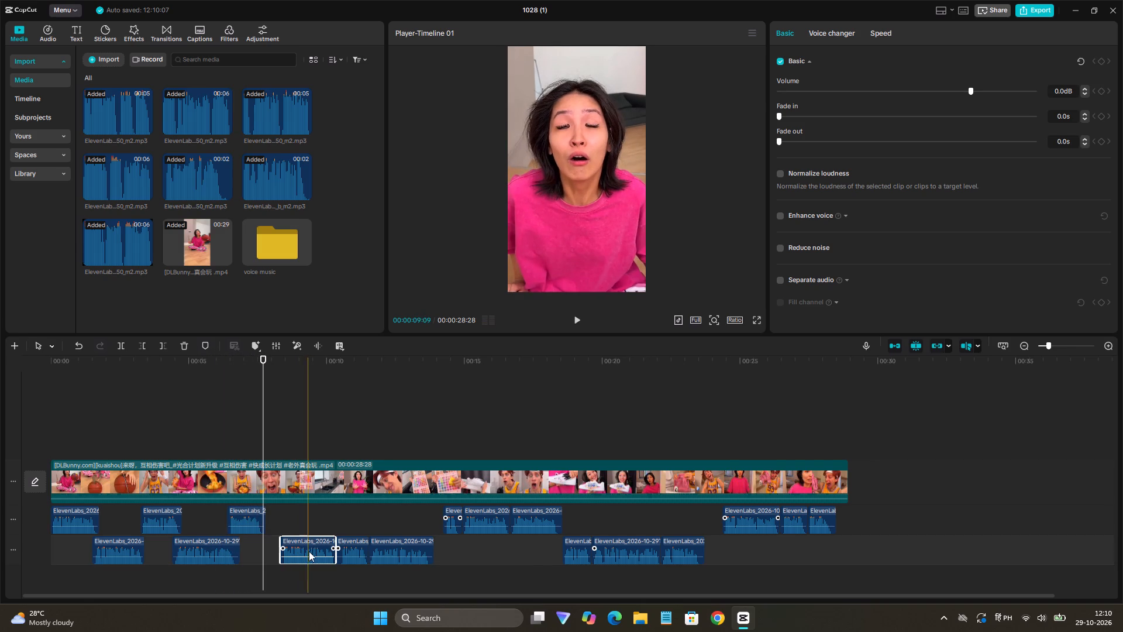
{"action": "left_click_drag", "start_coordinate": [316, 547], "coordinate": [291, 552]}
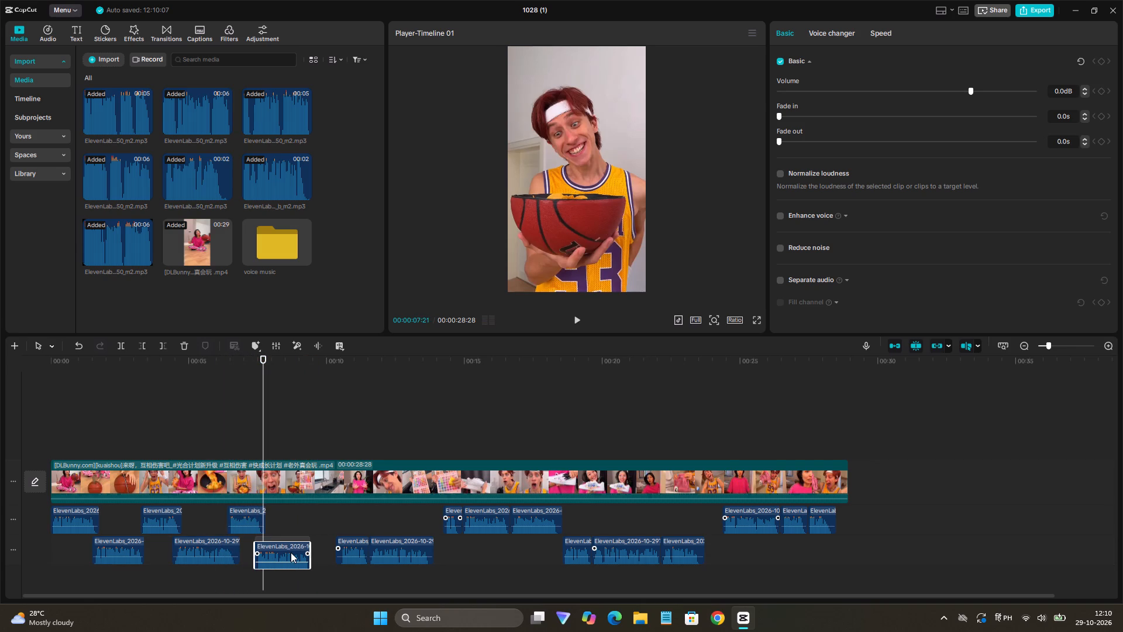
{"action": "left_click_drag", "start_coordinate": [291, 552], "coordinate": [292, 552]}
{"action": "key", "text": "space"}
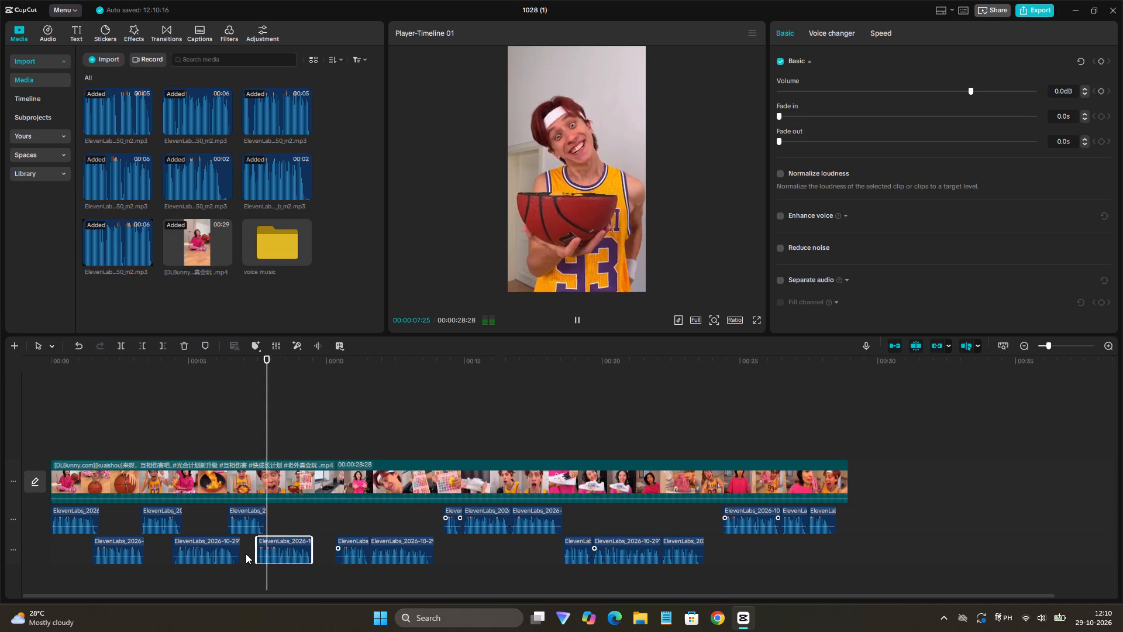
{"action": "left_click", "coordinate": [204, 531]}
{"action": "key", "text": "space"}
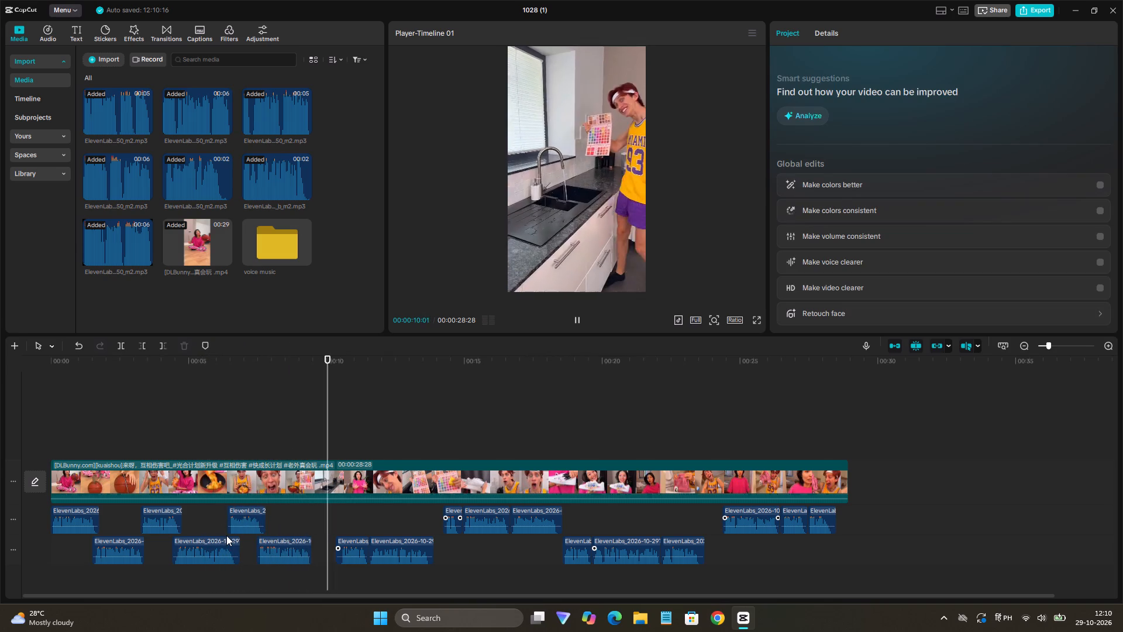
{"action": "left_click", "coordinate": [244, 448]}
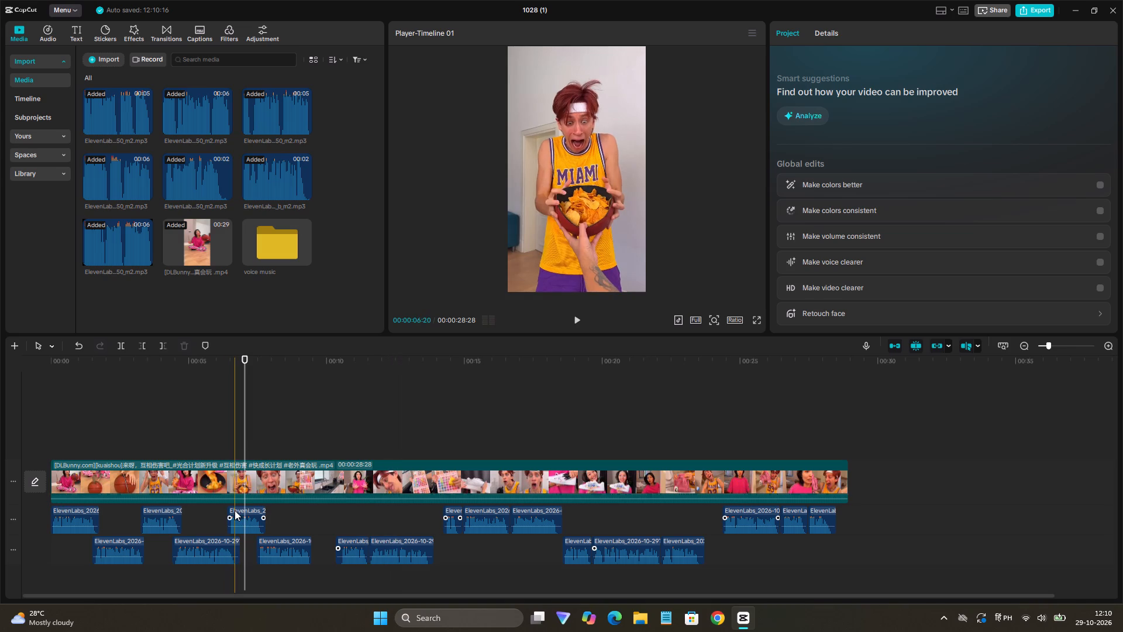
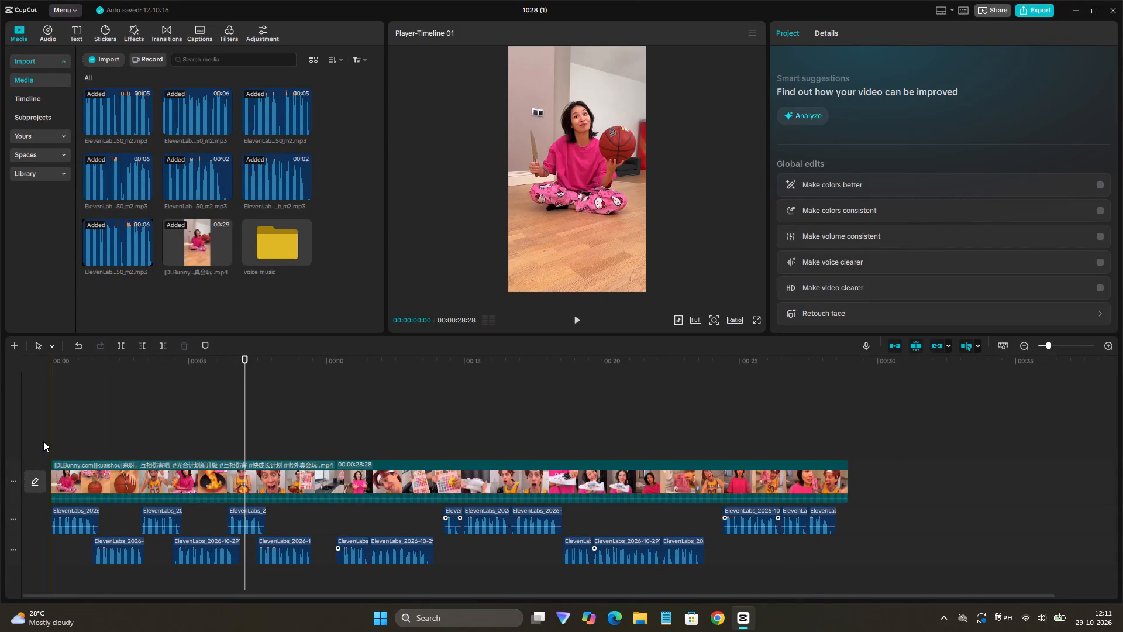
Play back roughly the first two seconds of the timeline to check the opening voice pieces against the footage.
{"action": "key", "text": "space"}
{"action": "key", "text": "space"}
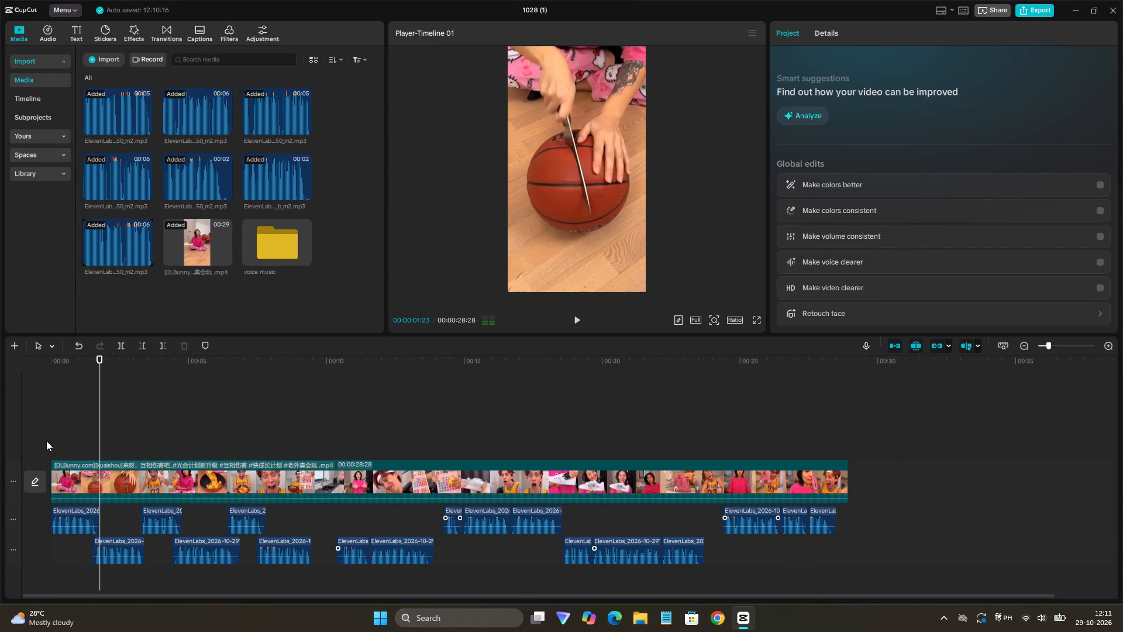